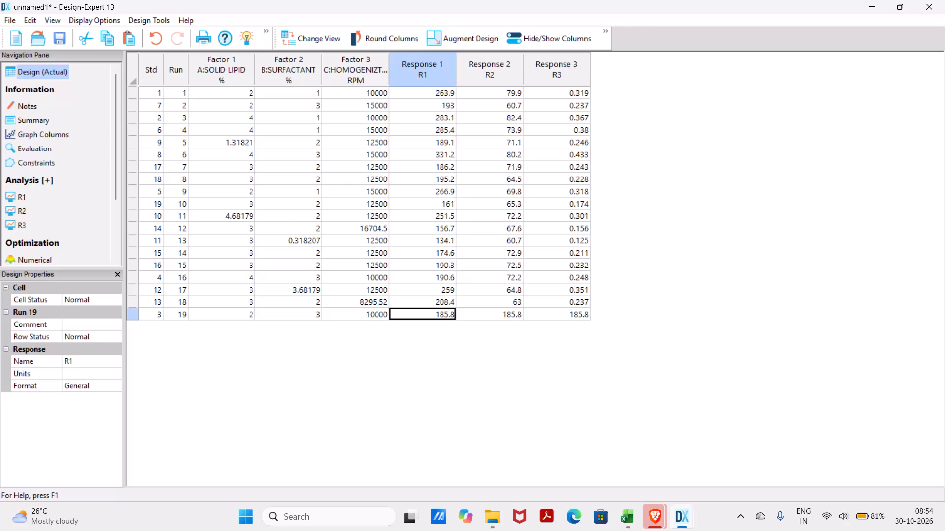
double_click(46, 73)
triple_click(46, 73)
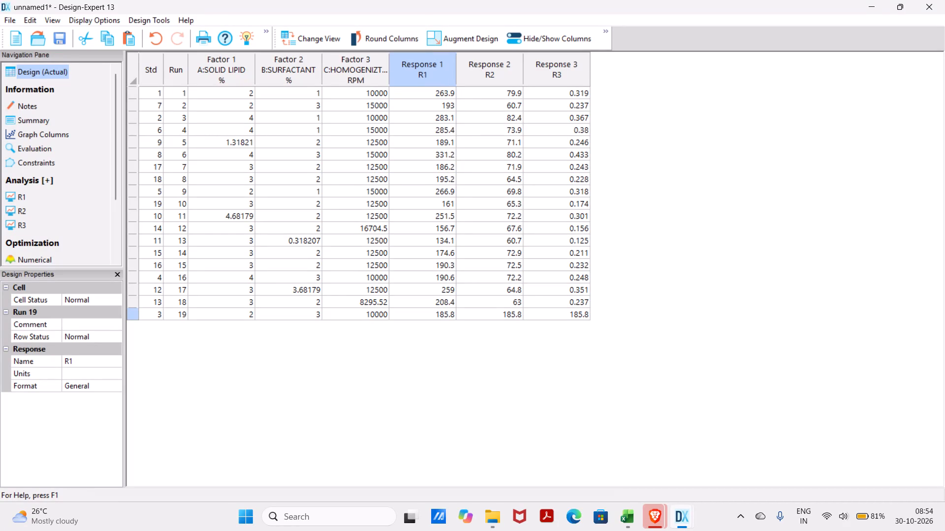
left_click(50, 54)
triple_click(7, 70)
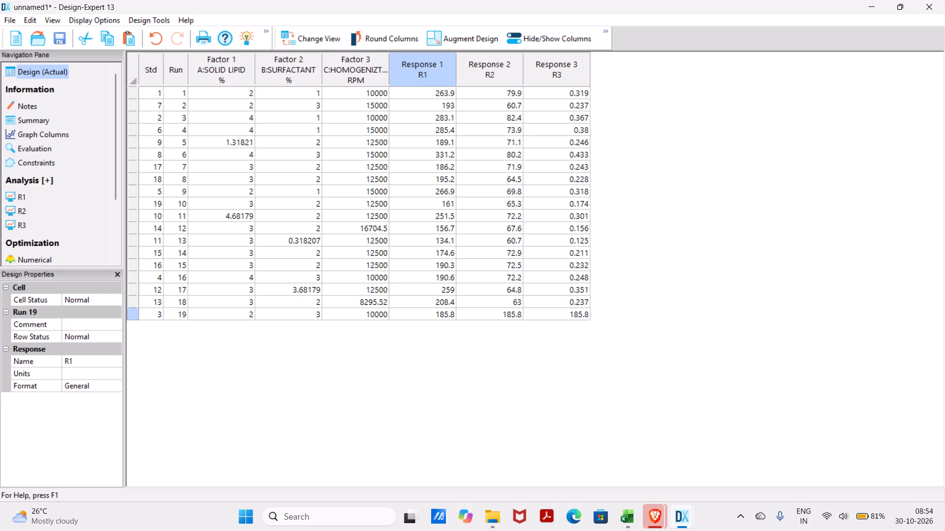
Add a new analysis for response R1 and start it as linear regression with no transform.
left_click(13, 179)
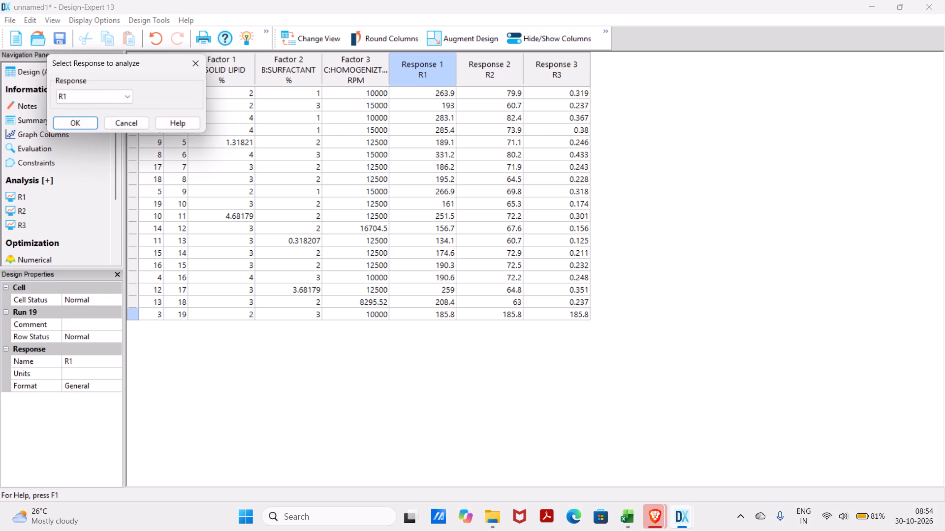
left_click(74, 116)
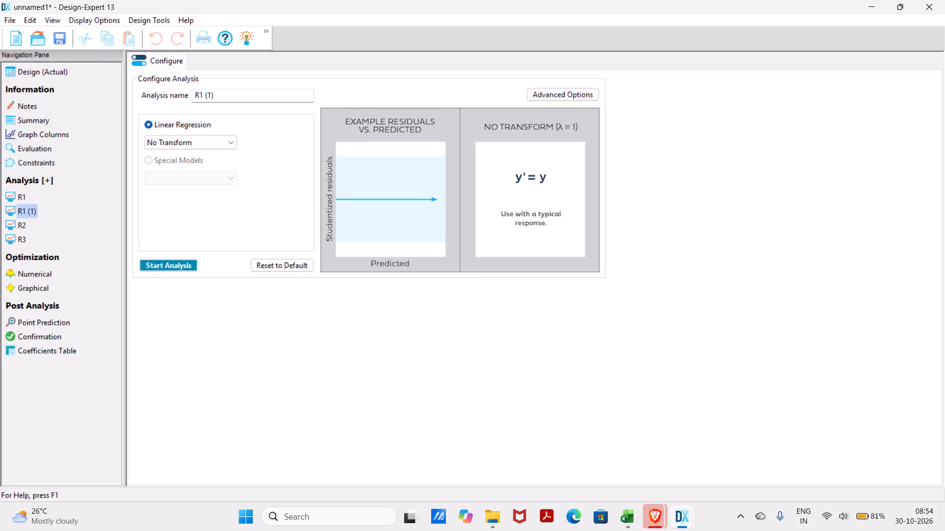
left_click(172, 265)
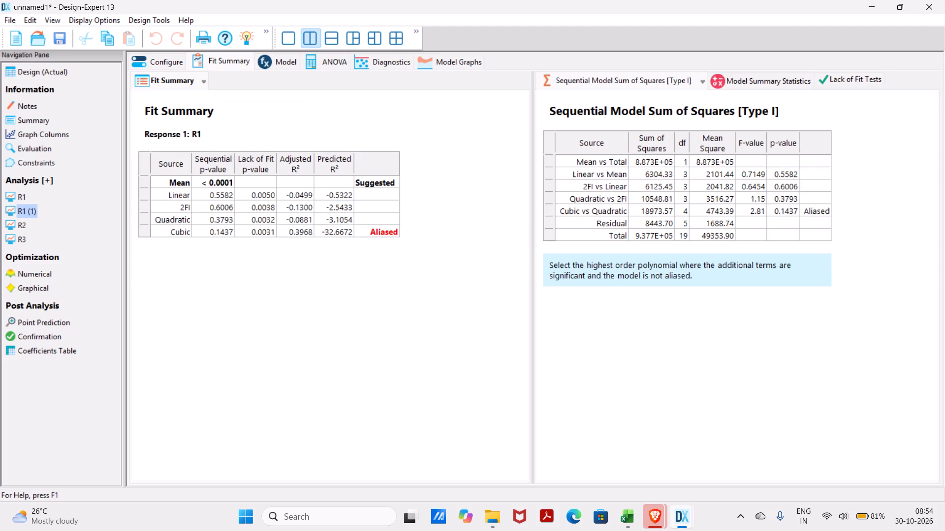
Start the analysis of response R2 as linear regression with no transform.
left_click(25, 223)
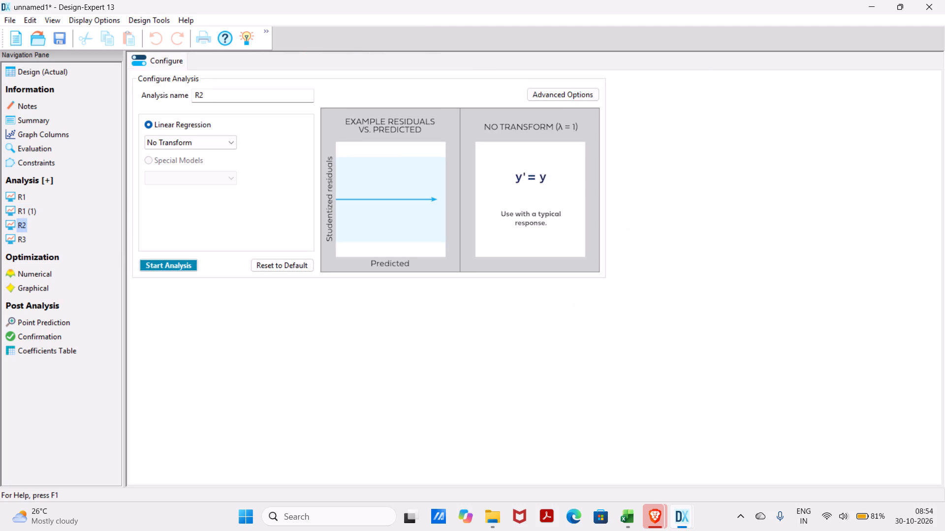
left_click(167, 264)
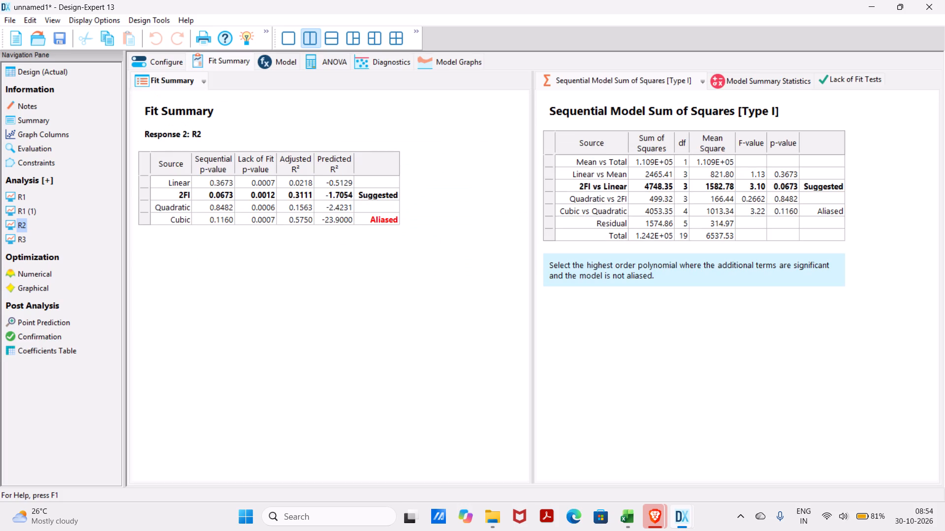
Check the transform choices for response R3, keep No Transform, and start its linear regression analysis.
left_click(10, 241)
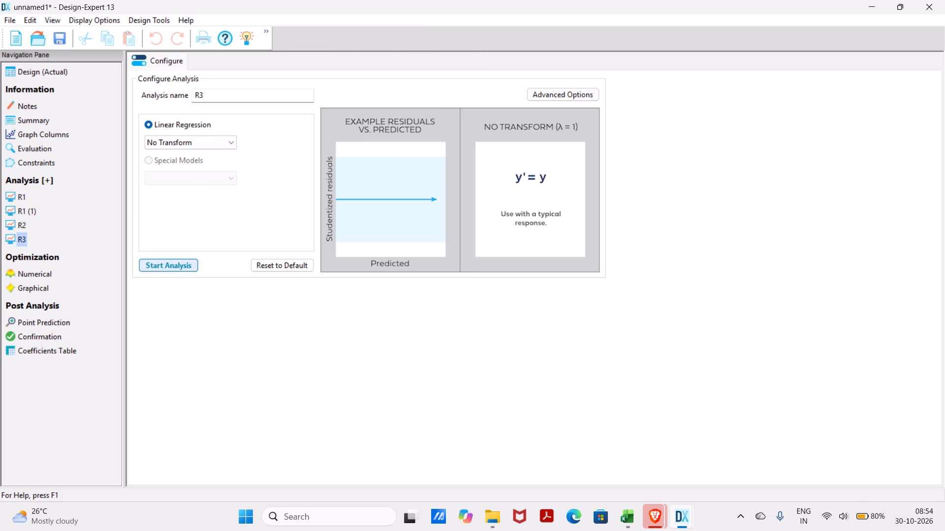
left_click(233, 144)
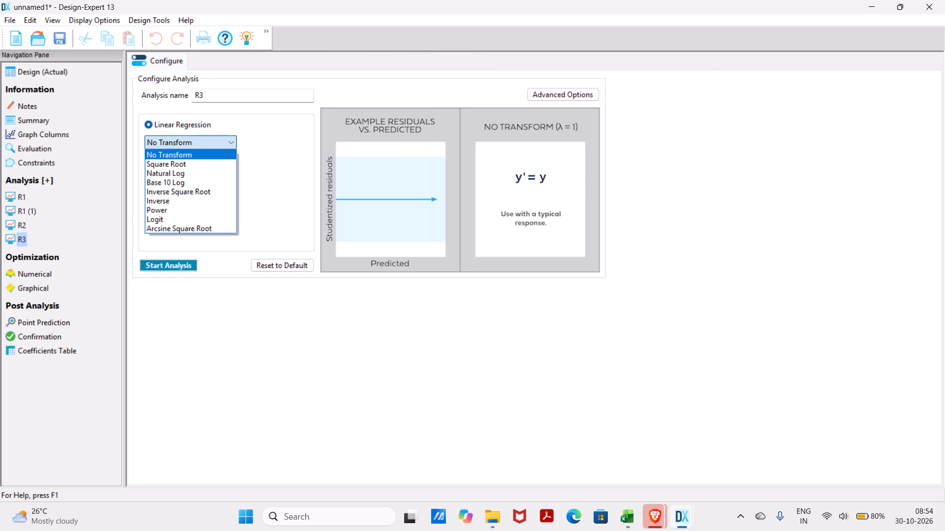
left_click(290, 185)
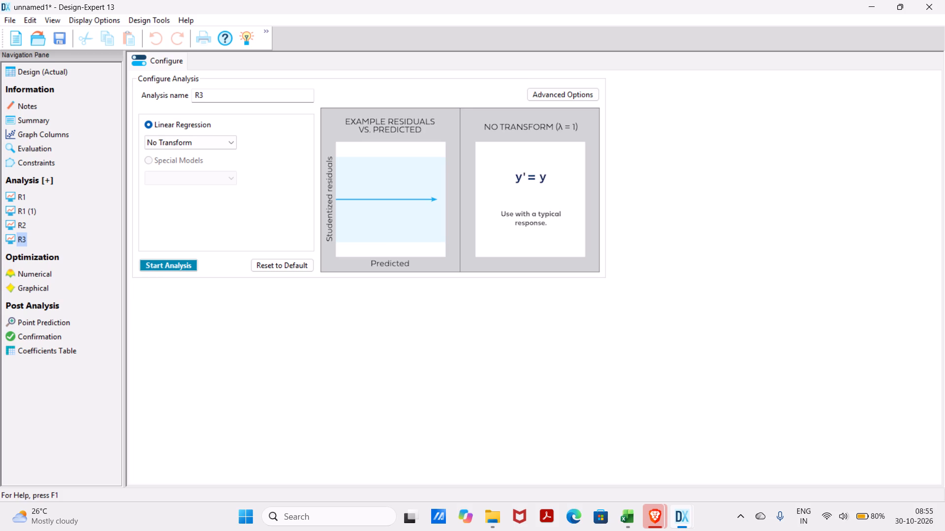
left_click(231, 175)
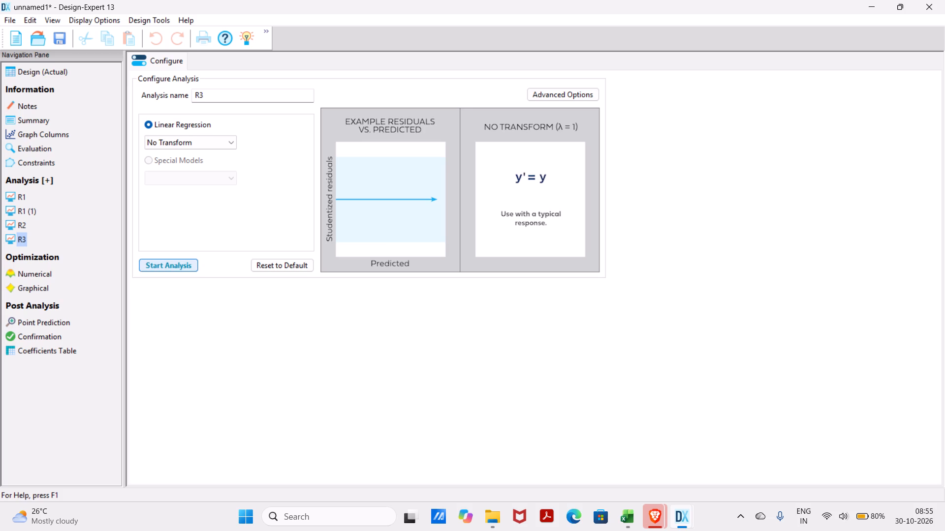
left_click(189, 266)
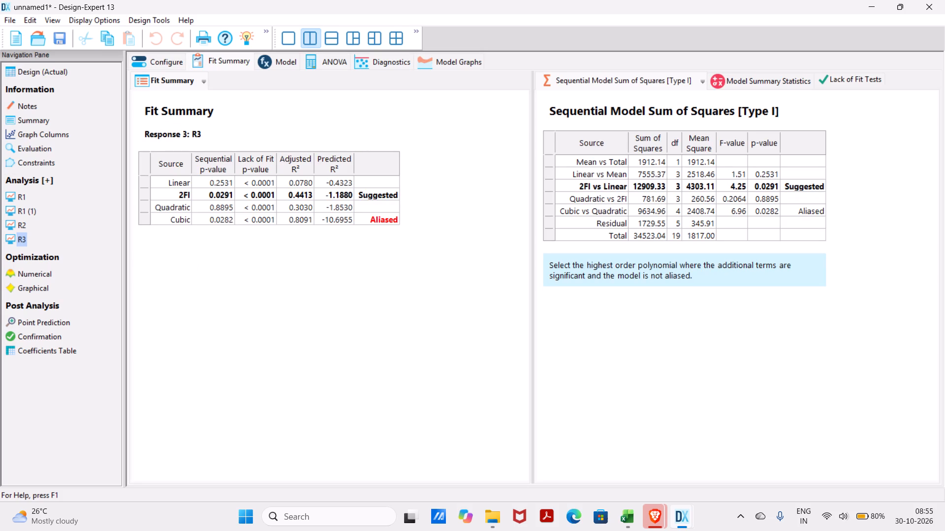
Keep the 2FI model terms for response R3 and generate its ANOVA.
left_click(259, 60)
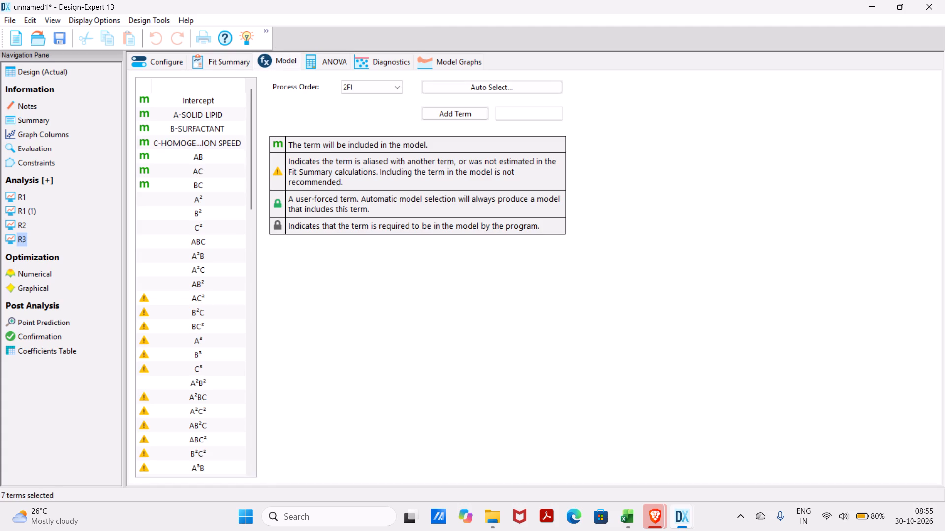
left_click(324, 57)
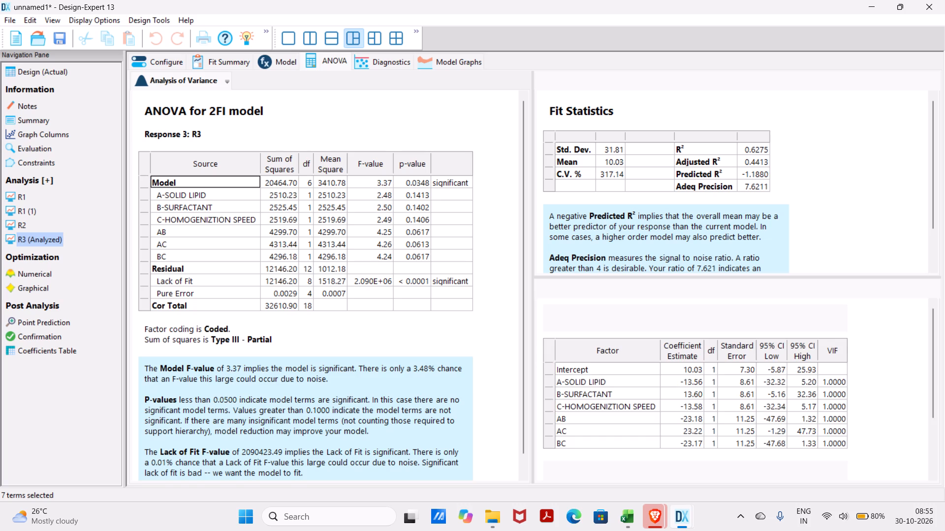
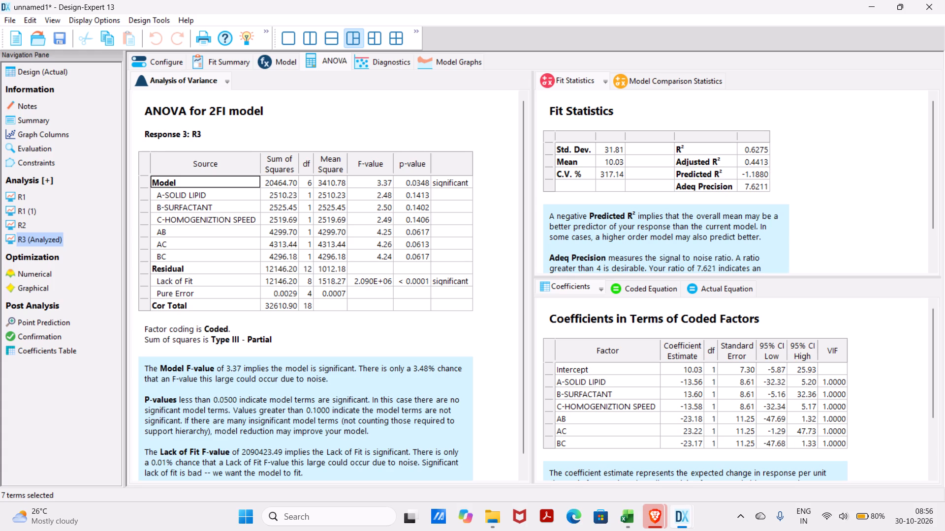
Read through the 2FI ANOVA for response R3 and bring up its diagnostic plots.
scroll(330, 369, "down", 1)
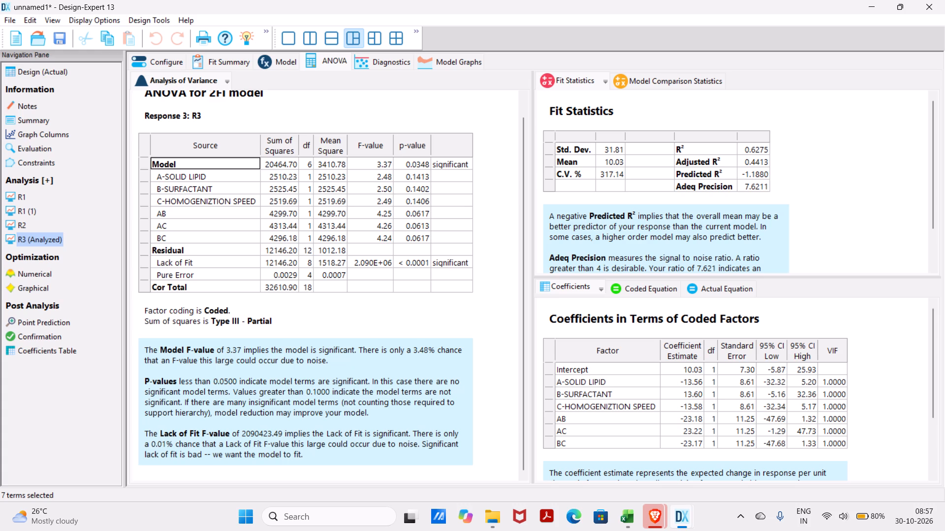
left_click(396, 63)
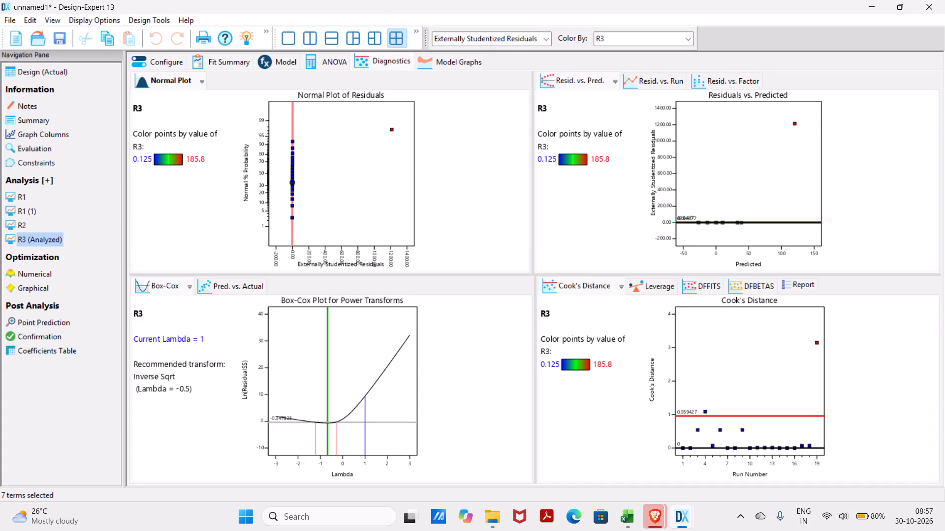
Display the R3 contour plot of solid lipid versus surfactant and inspect the replicate runs at the centre design point.
left_click(428, 58)
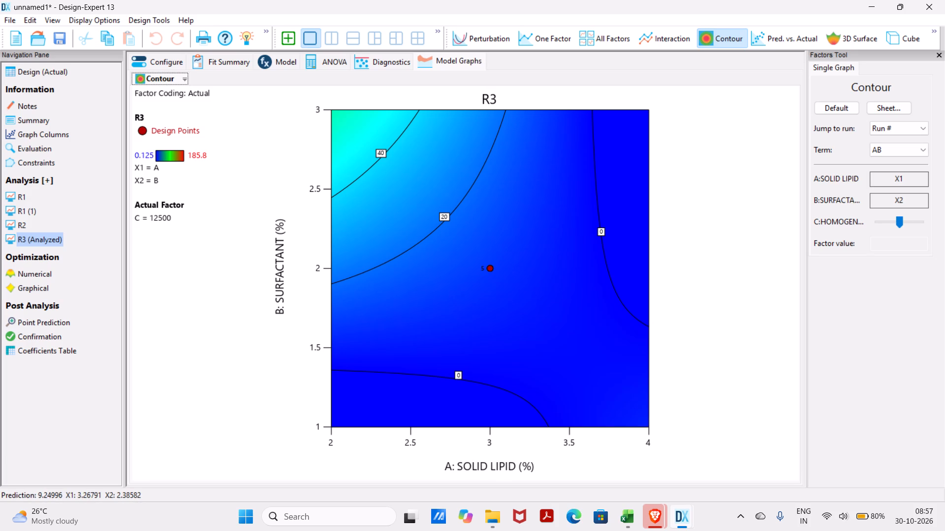
left_click(492, 268)
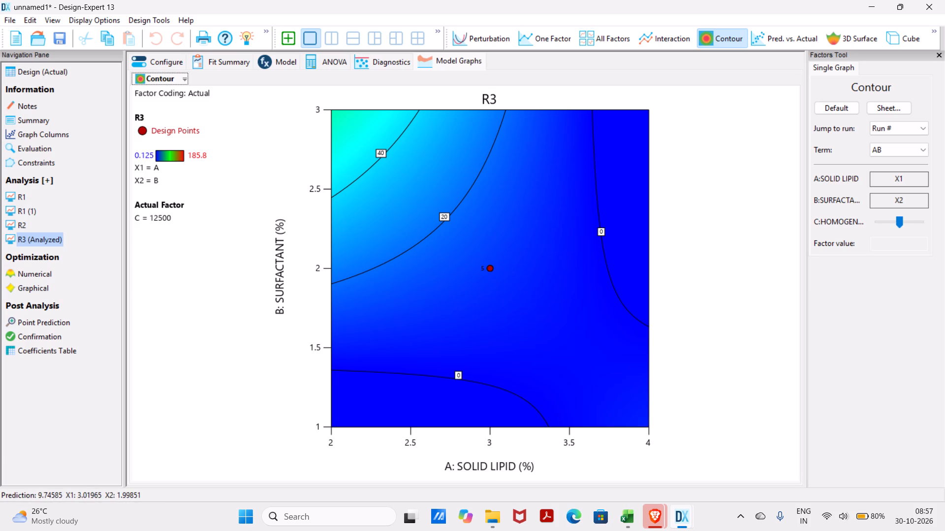
left_click(492, 268)
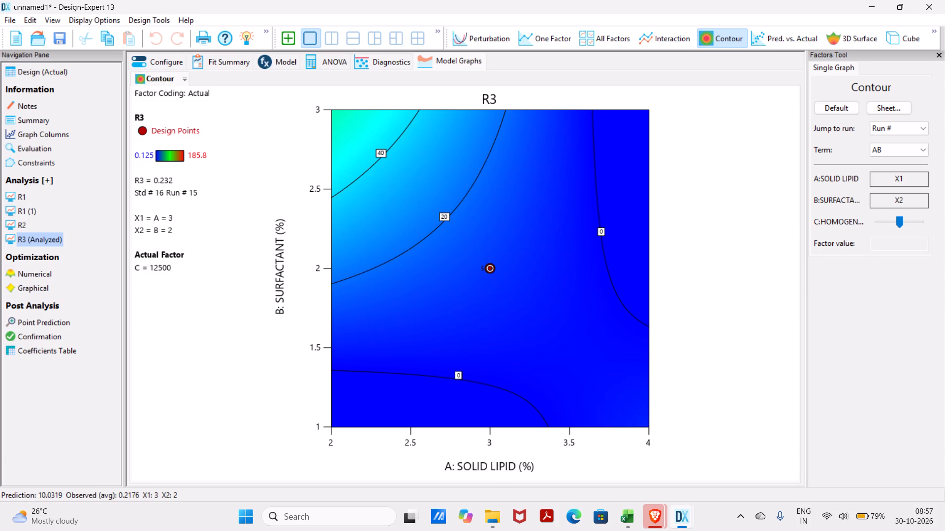
left_click(492, 268)
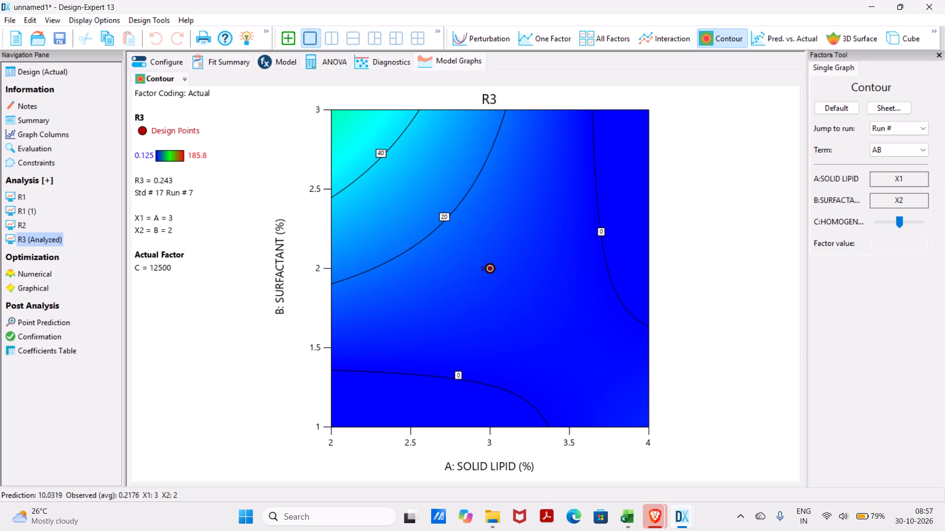
left_click(492, 268)
left_click(492, 268)
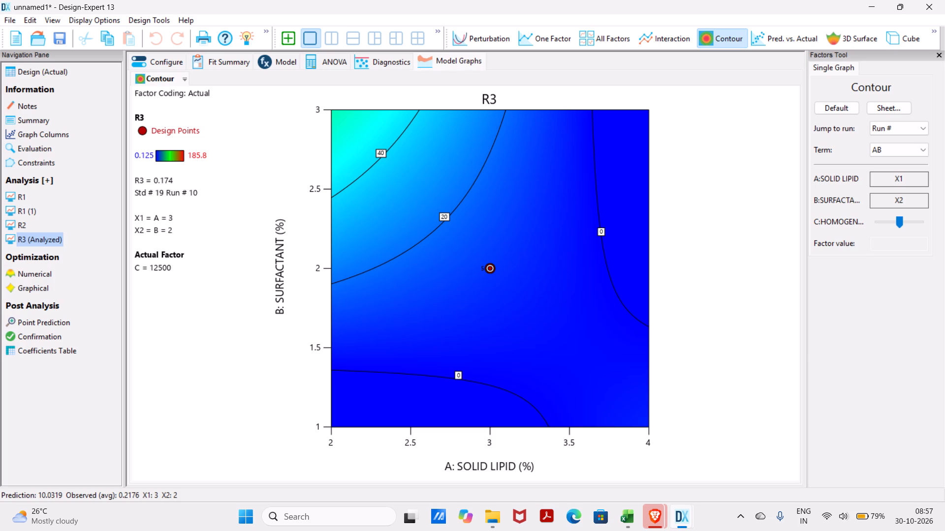
left_click(492, 268)
left_click(492, 268)
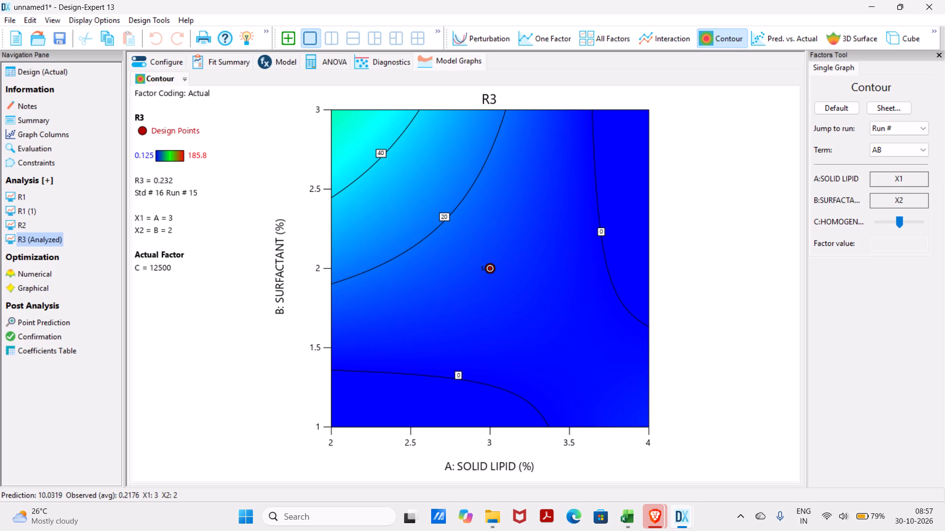
left_click(492, 268)
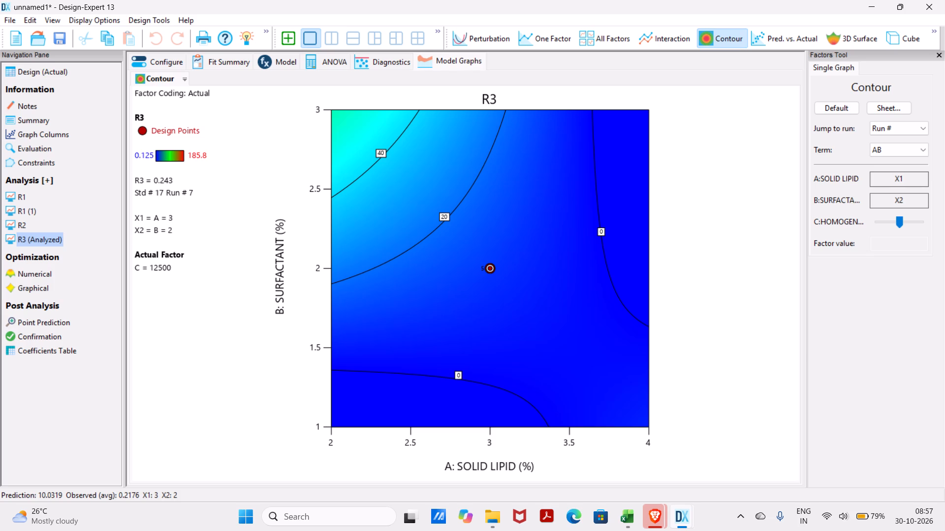
left_click(492, 268)
left_click(492, 268)
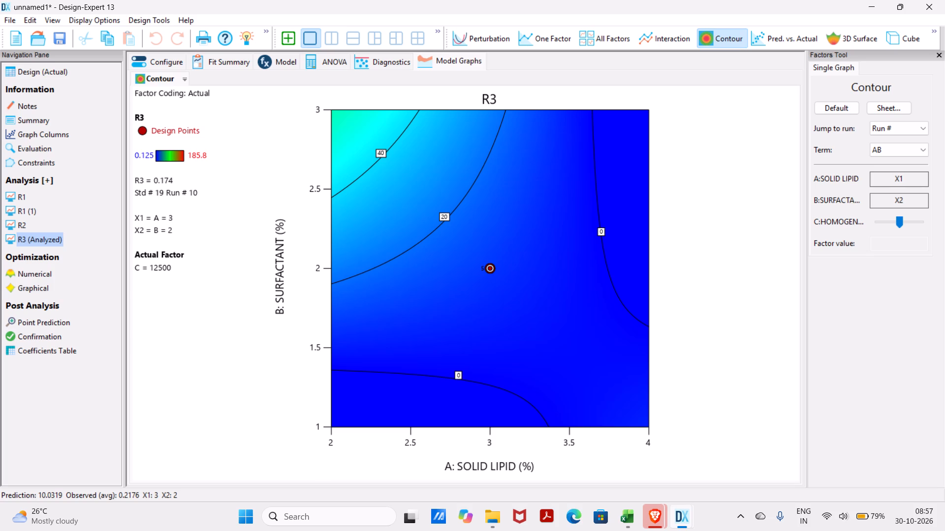
left_click(492, 268)
Examine the 20 and 40 contour lines and the low-surfactant area of the R3 contour plot.
left_click(442, 217)
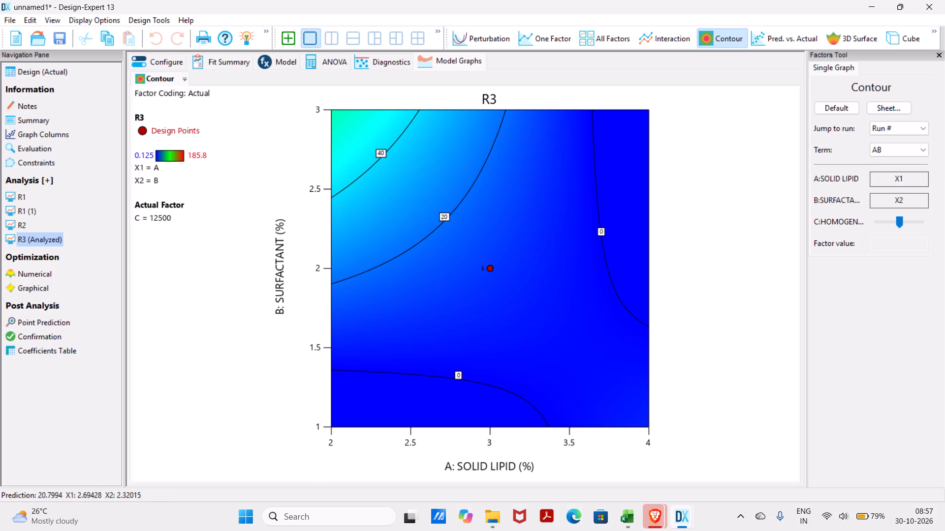
left_click(442, 217)
left_click(442, 217)
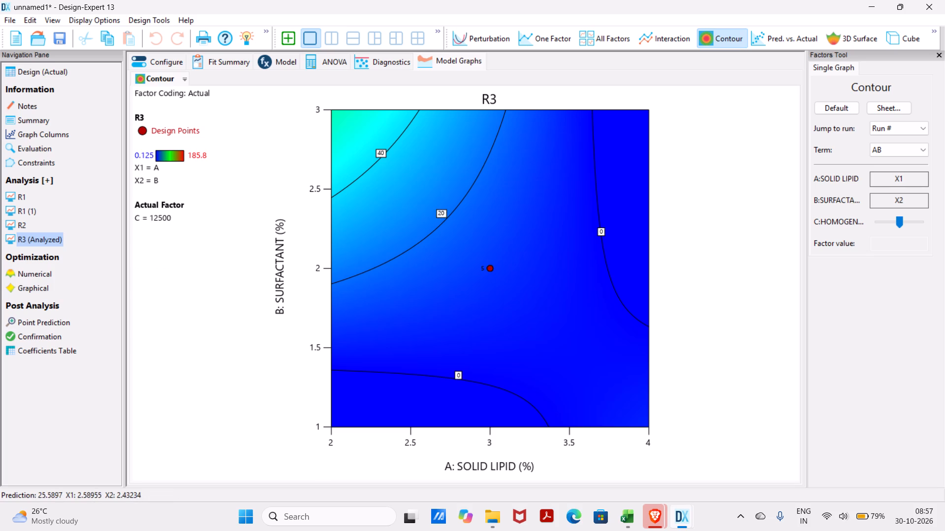
left_click(382, 154)
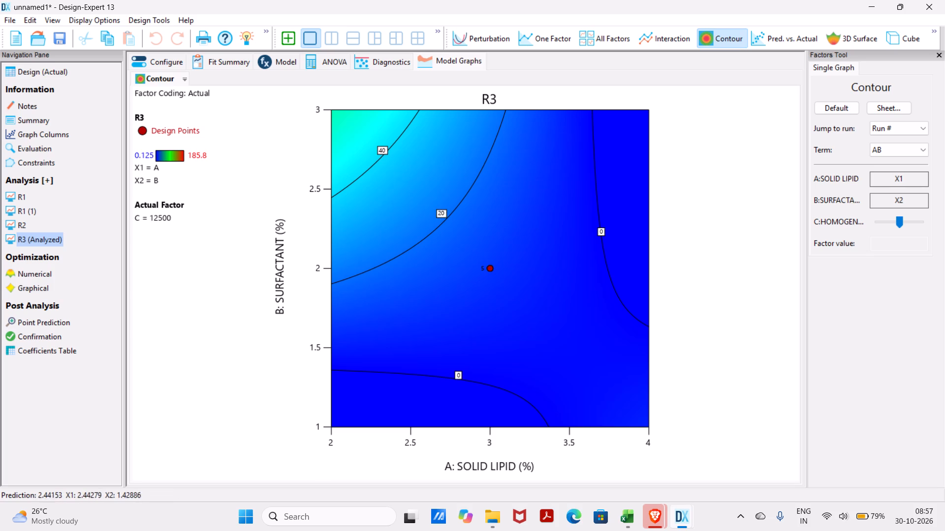
left_click(421, 366)
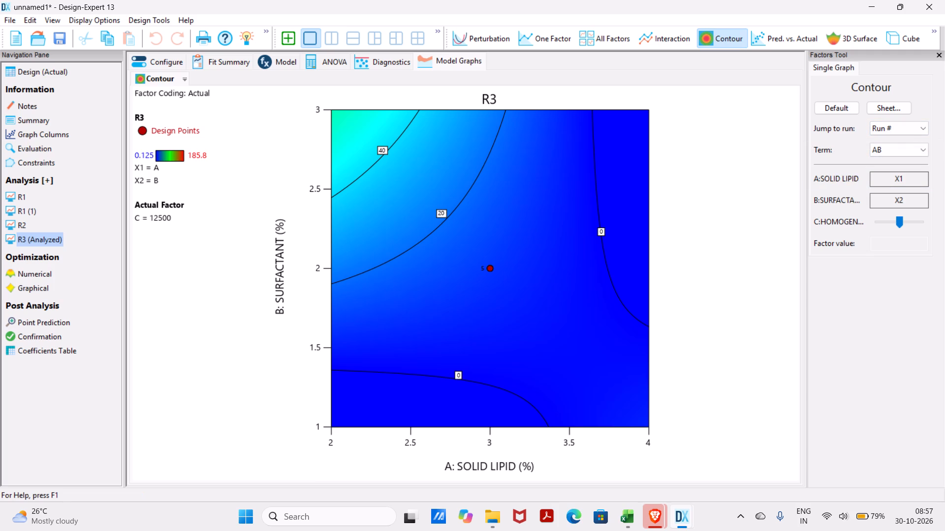
Display the perturbation plot for response R3.
left_click(493, 39)
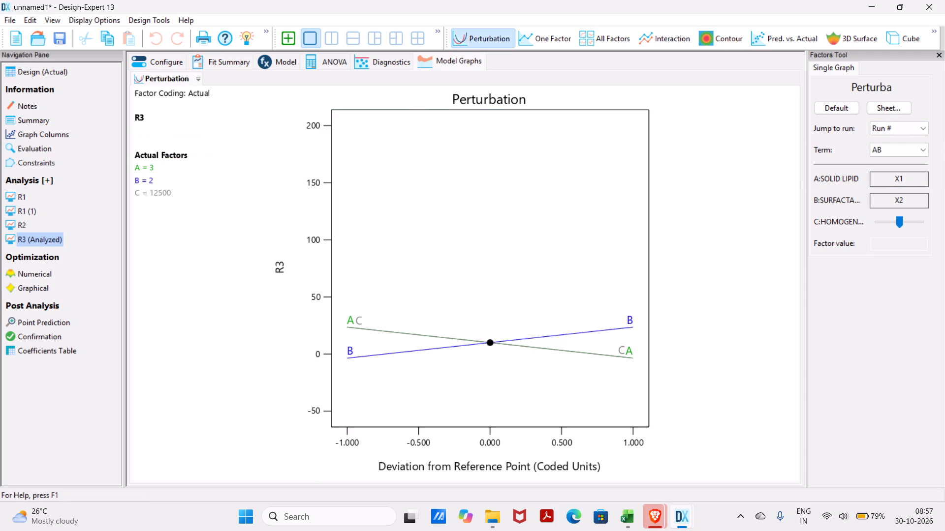
Examine R3's One Factor plots for term A, including its centre design point, and for term C.
left_click(534, 34)
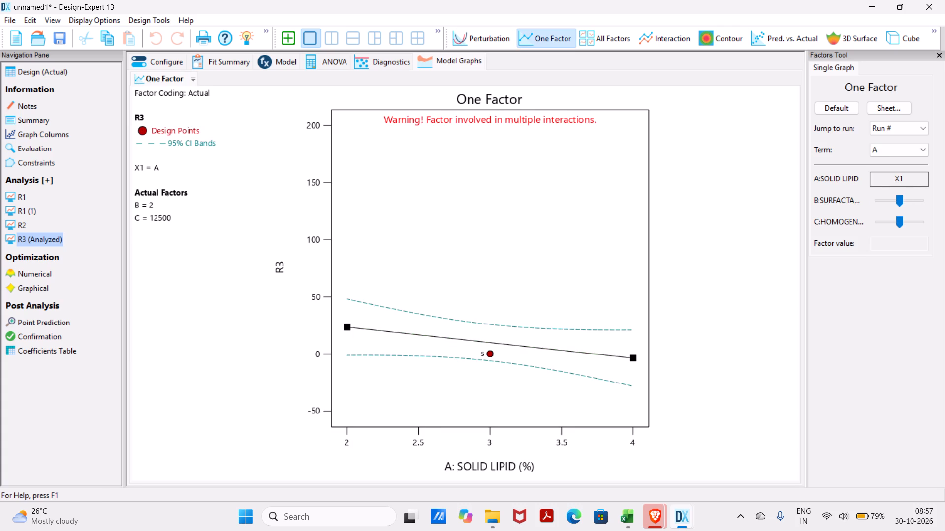
left_click(490, 349)
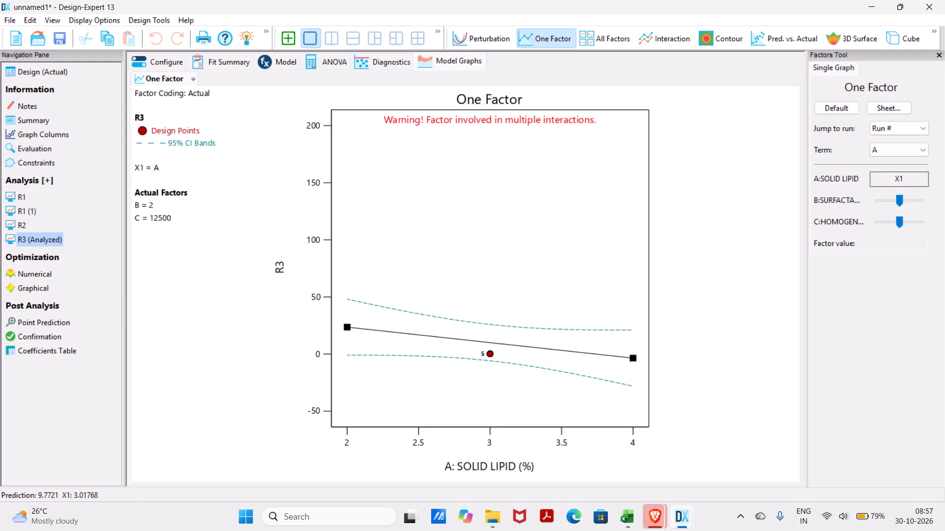
left_click(489, 354)
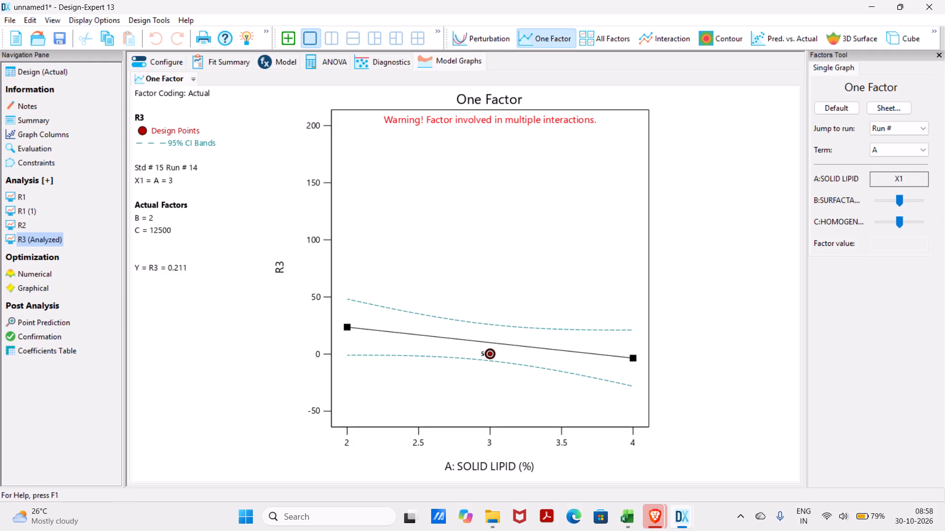
left_click(926, 151)
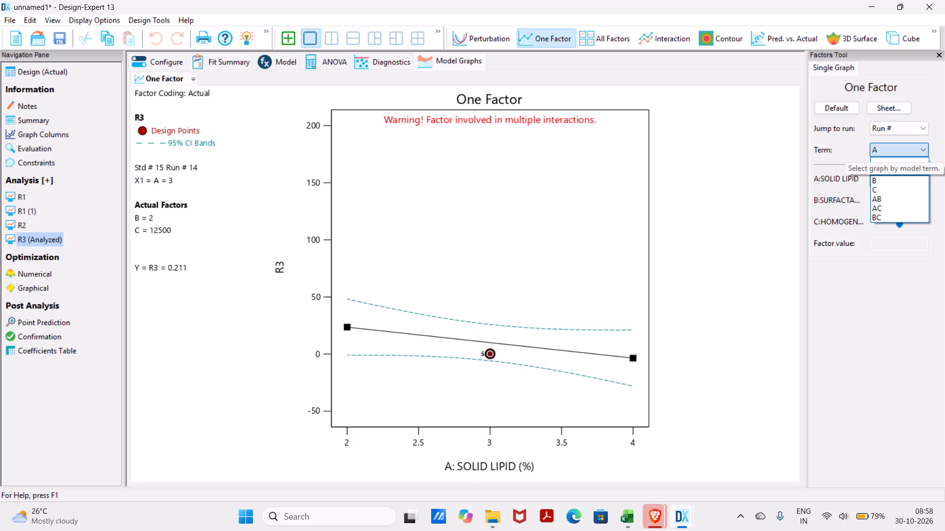
left_click(911, 186)
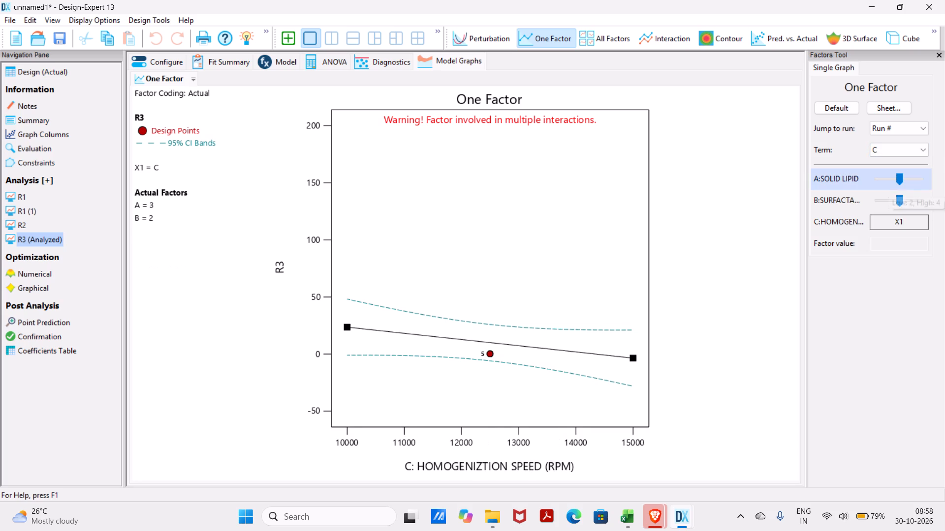
Display the R3 interaction plot for term BC and inspect its centre design point.
left_click(921, 147)
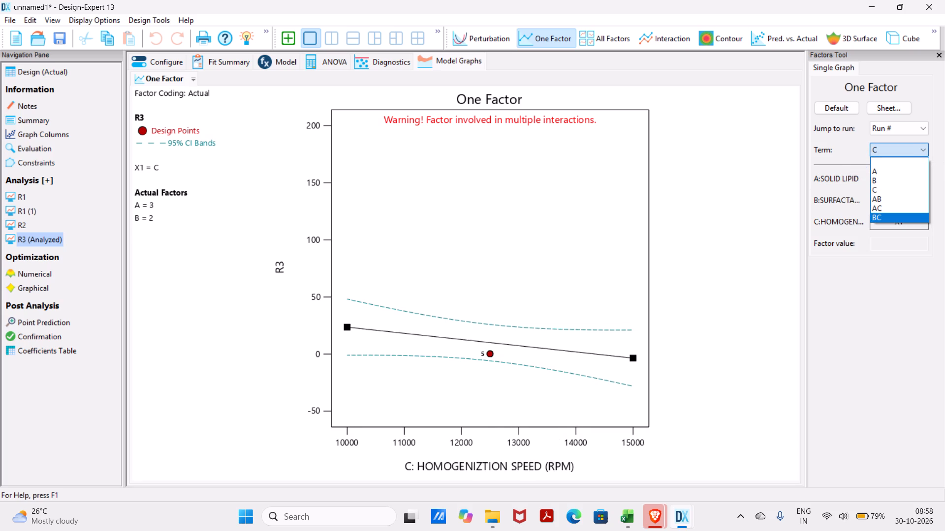
left_click(913, 214)
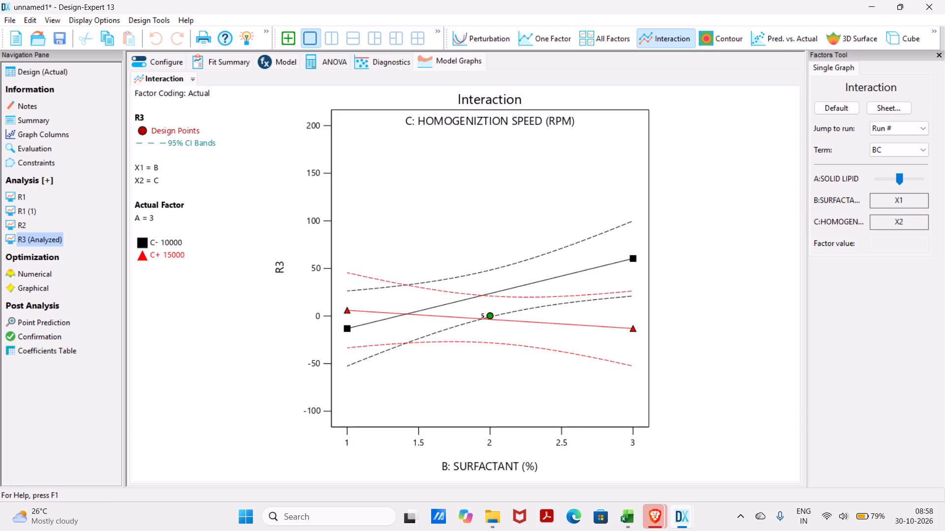
left_click(495, 314)
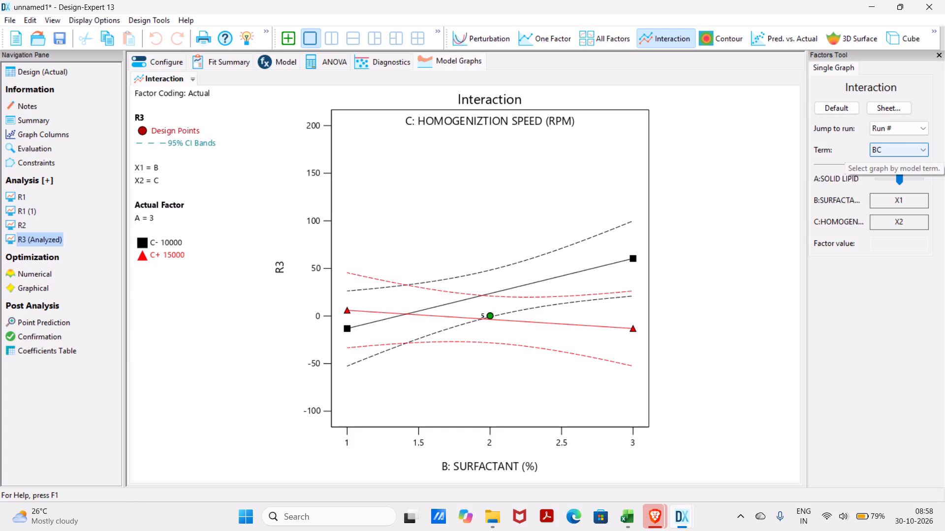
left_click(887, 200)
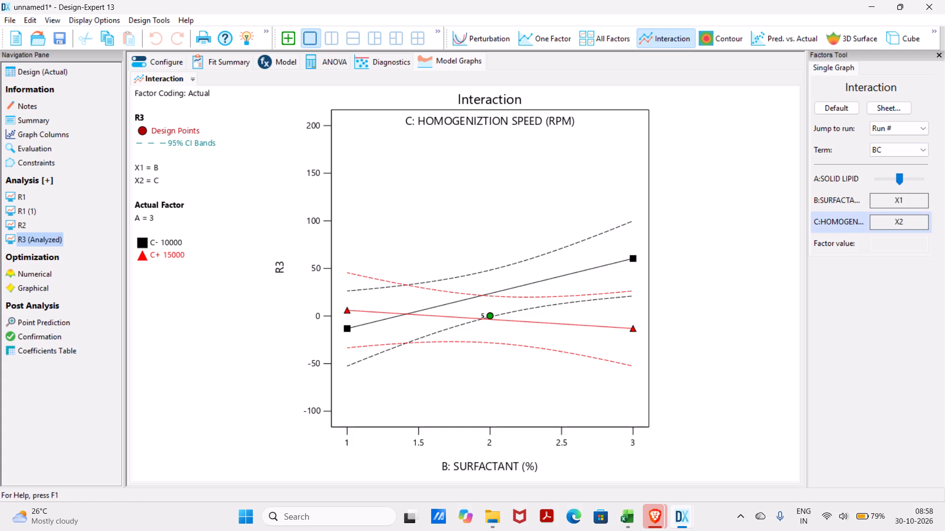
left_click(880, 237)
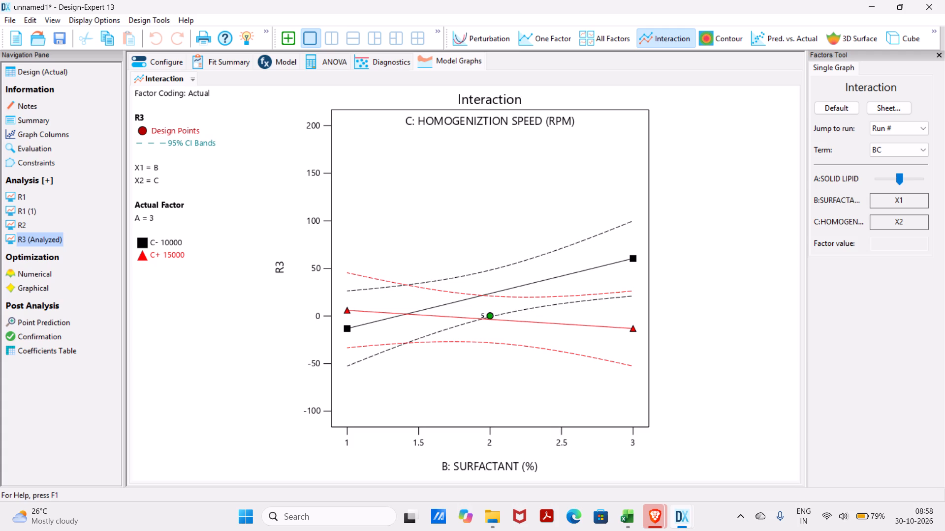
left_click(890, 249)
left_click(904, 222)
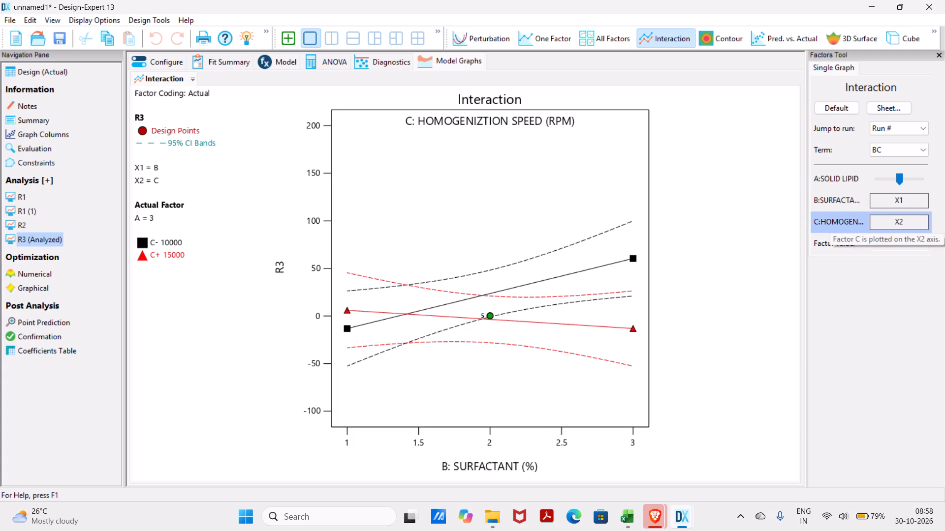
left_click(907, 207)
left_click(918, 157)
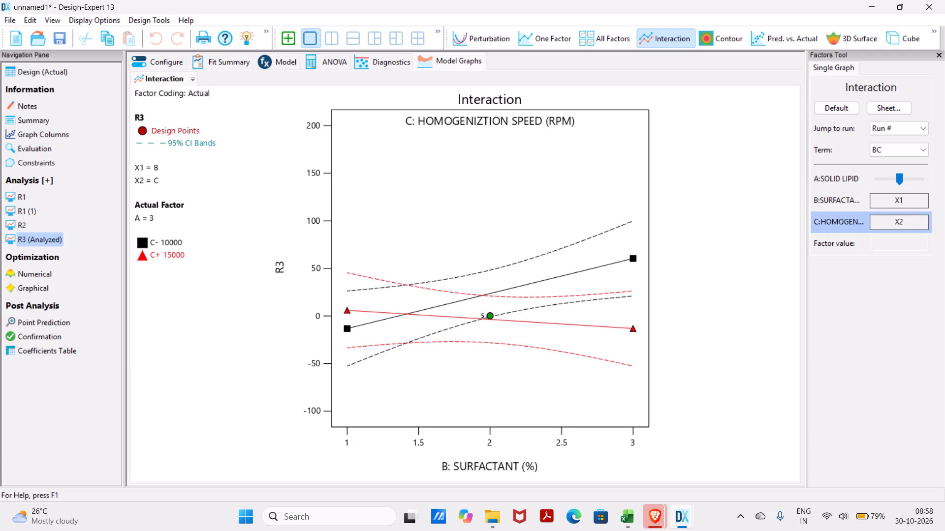
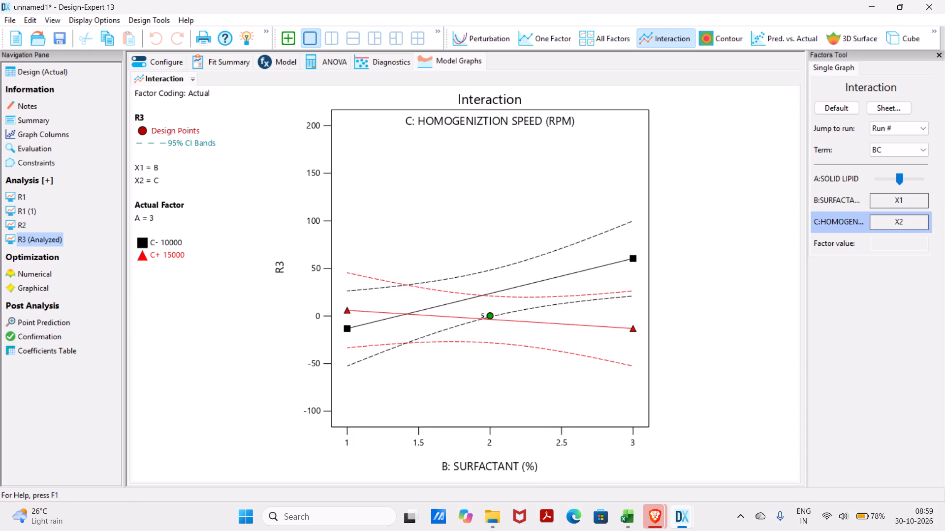
Inspect the clustered design points on R3's BC interaction plot over a much wider surfactant range.
scroll(463, 369, "down", 2)
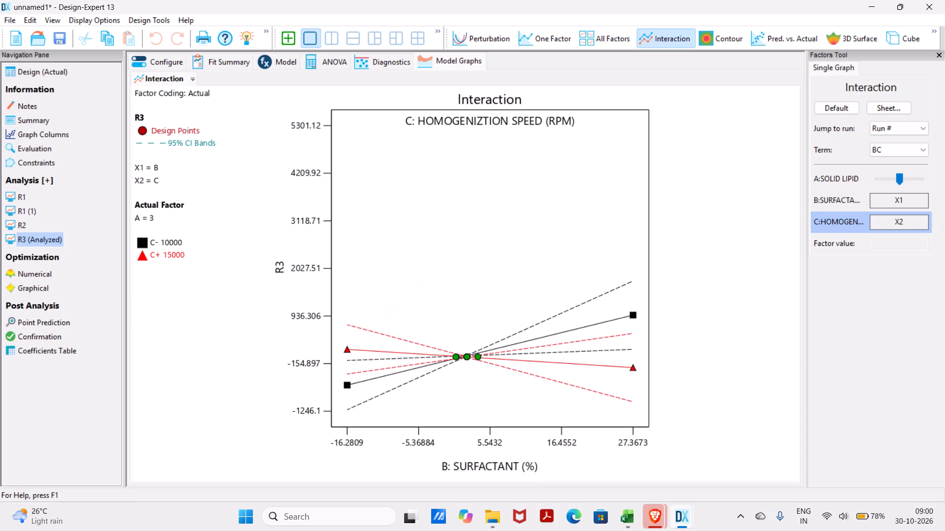
scroll(463, 369, "down", 1)
left_click(463, 369)
left_click_drag(463, 369, 468, 357)
left_click(468, 357)
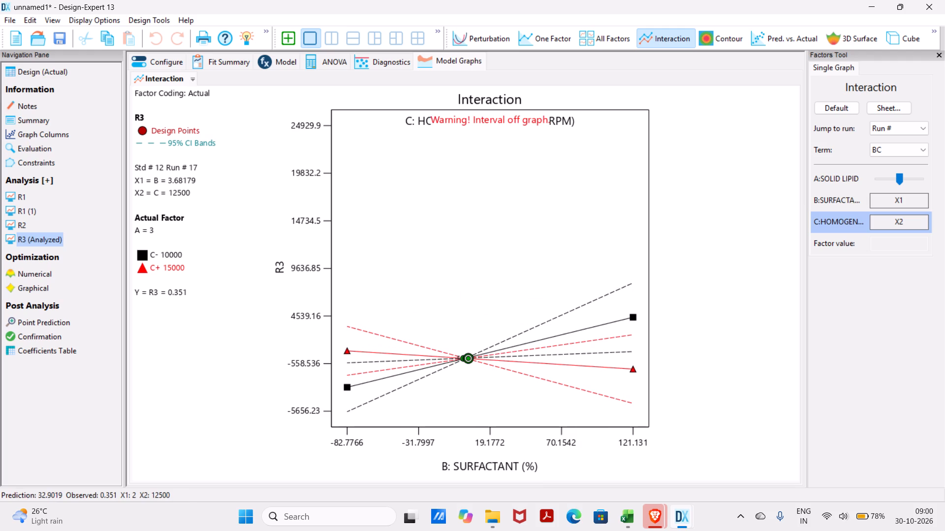
left_click(468, 357)
left_click(468, 357)
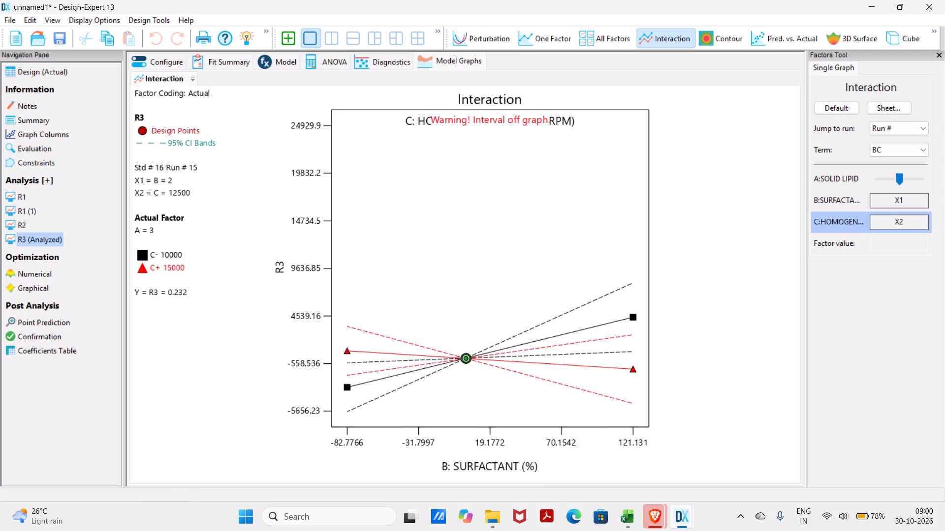
View R3's interaction plot for term AC and its One Factor plots for terms C, A and B.
left_click(923, 152)
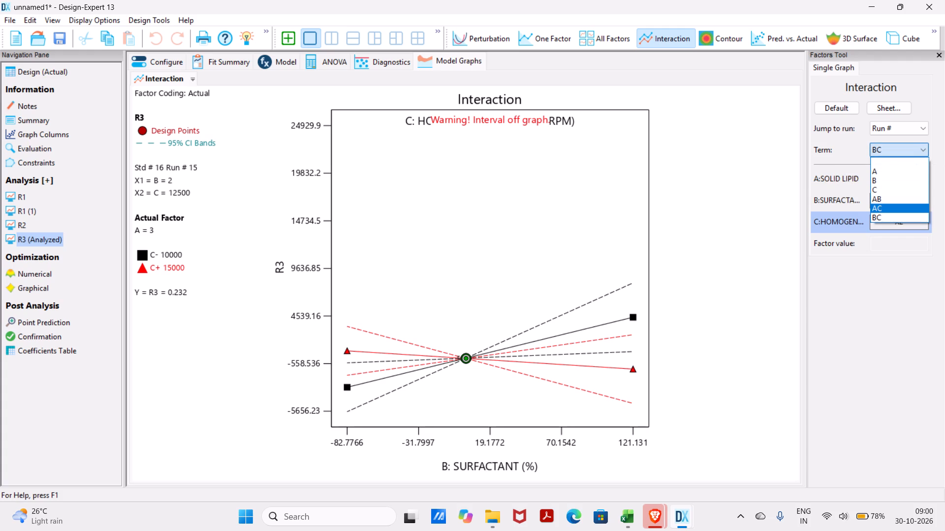
left_click(907, 209)
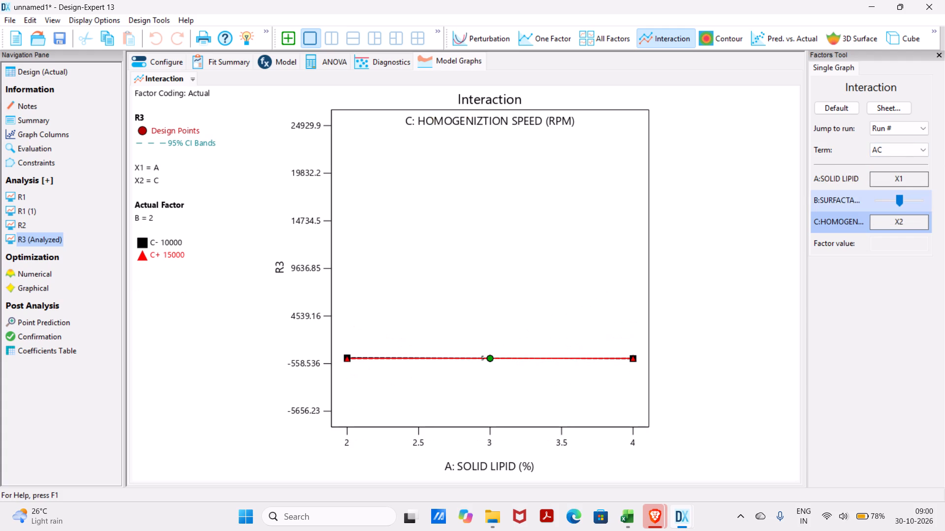
left_click(926, 147)
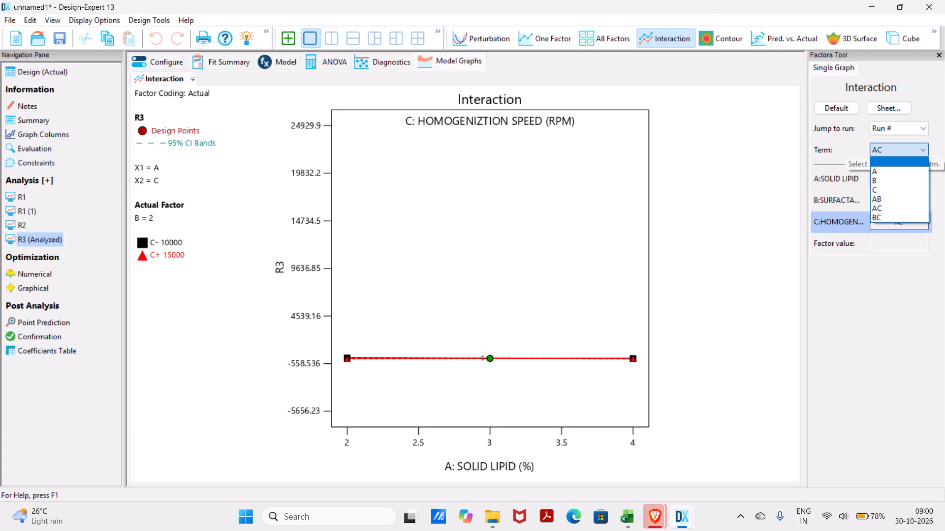
left_click(903, 194)
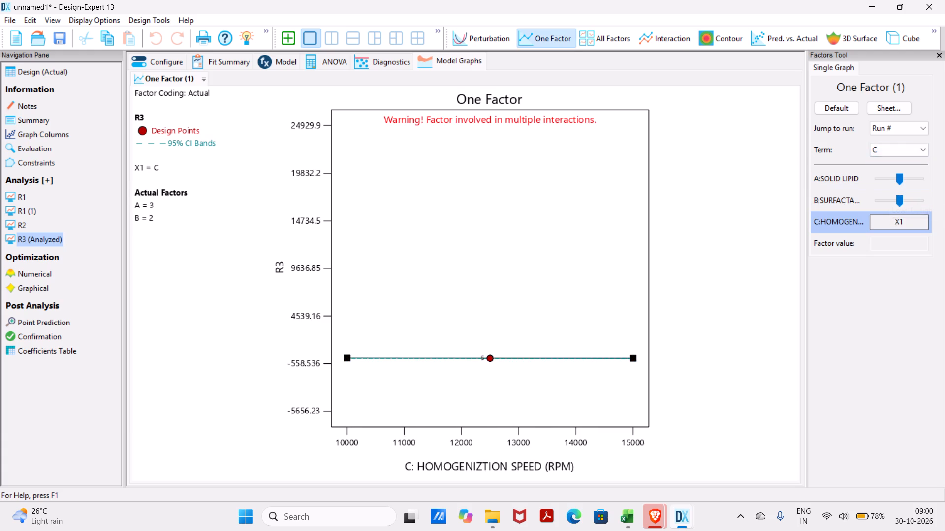
left_click(922, 143)
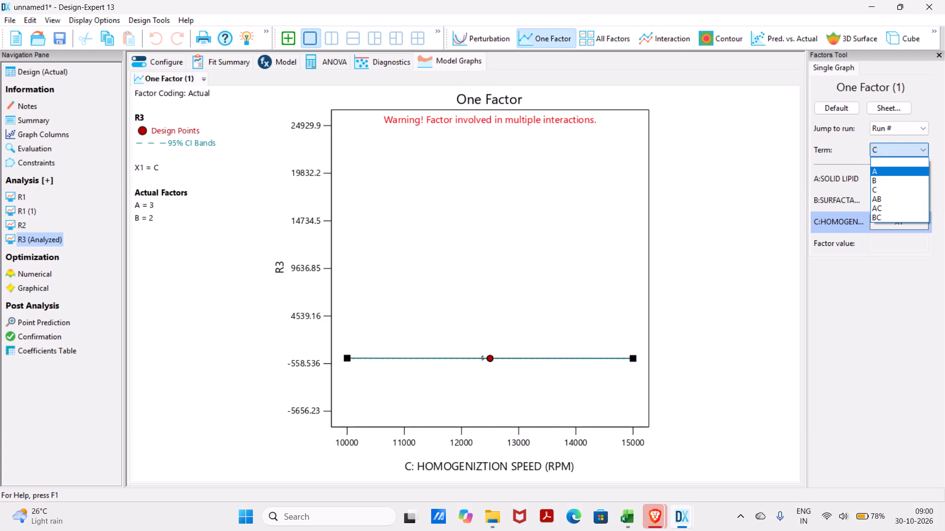
left_click(904, 167)
left_click(920, 150)
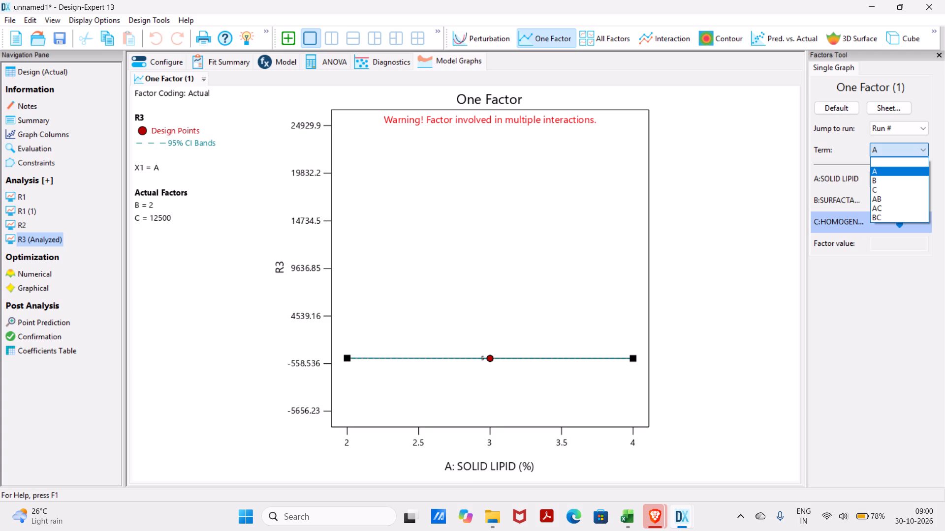
left_click(912, 179)
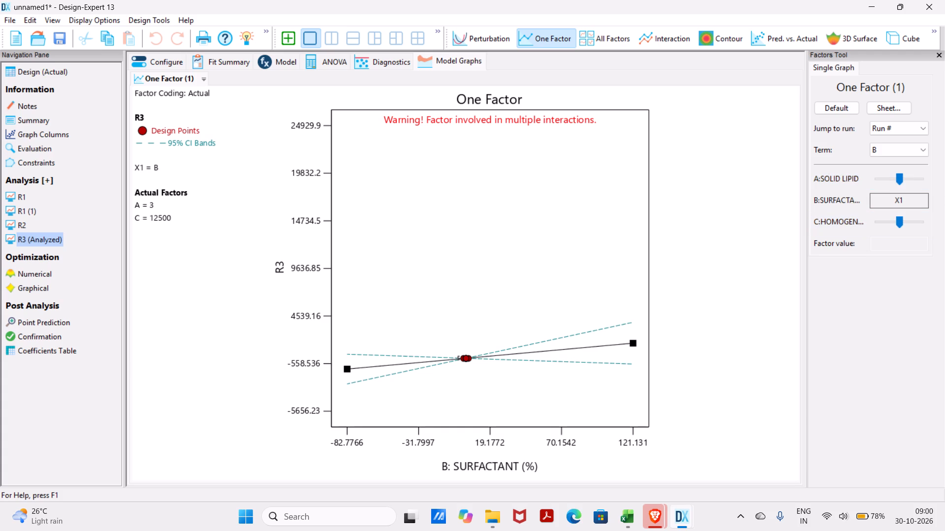
Display the R3 interaction plots for terms AC and BC.
left_click(926, 152)
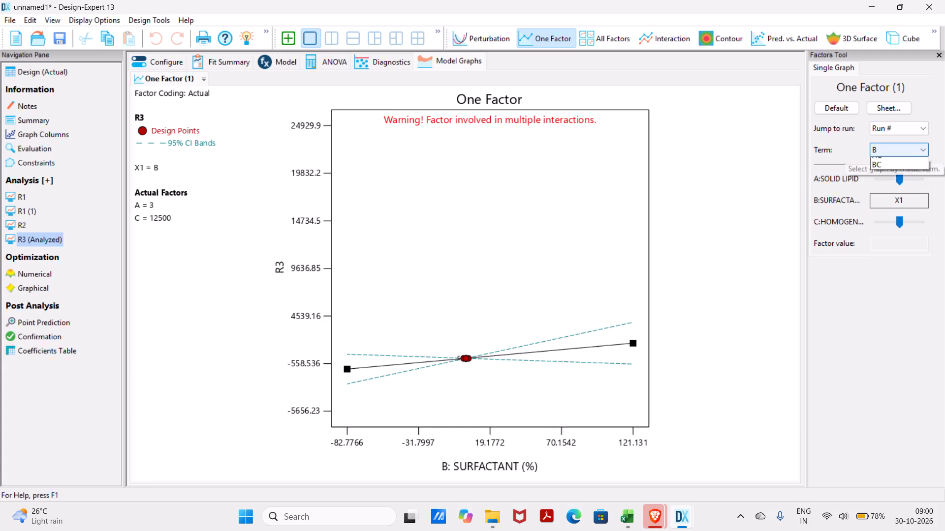
left_click(903, 206)
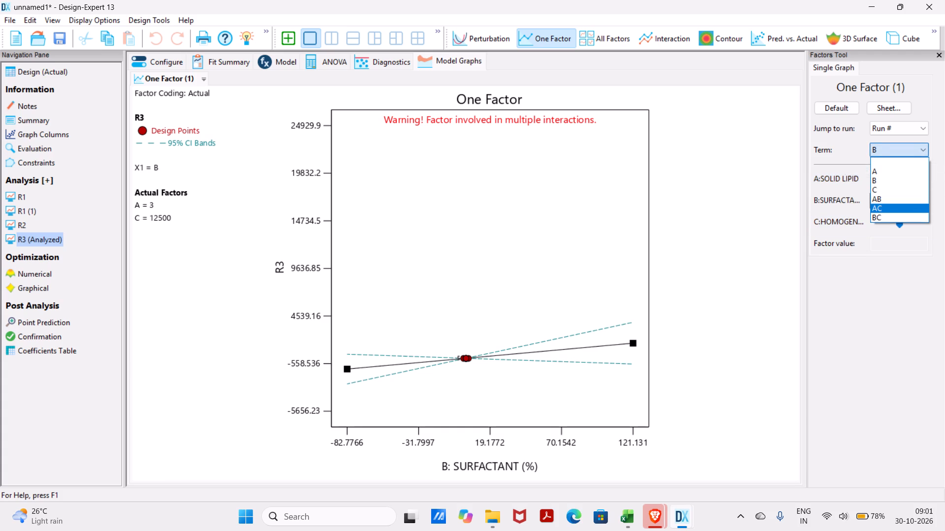
left_click(923, 149)
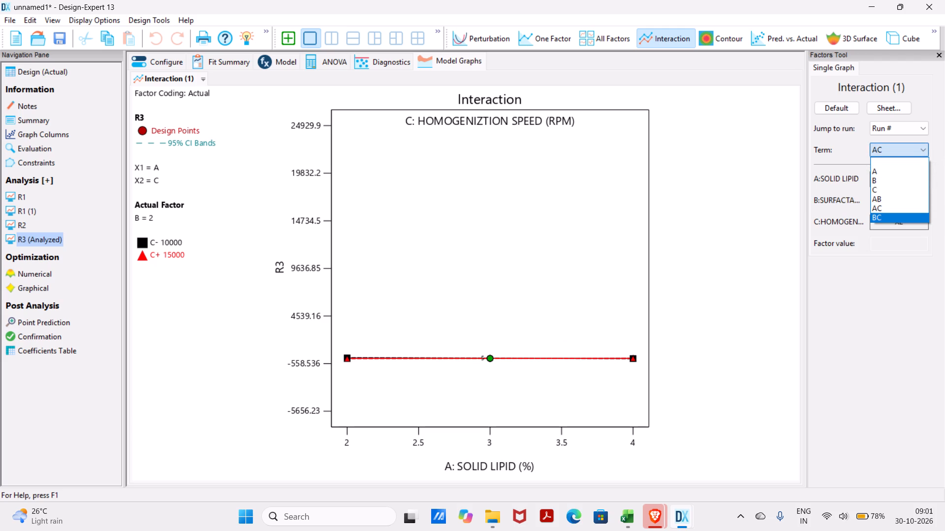
left_click(895, 212)
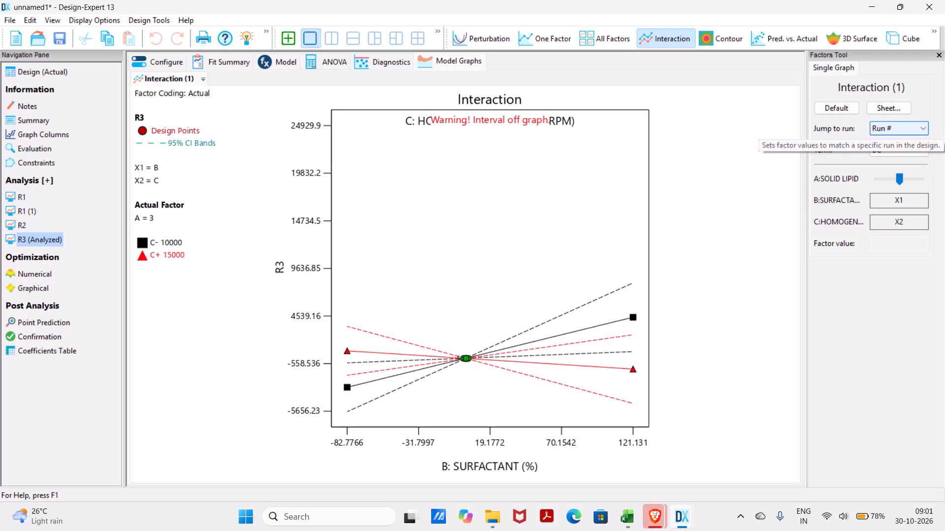
Match the BC interaction plot's factor values to design run 2.
left_click(923, 127)
left_click(906, 158)
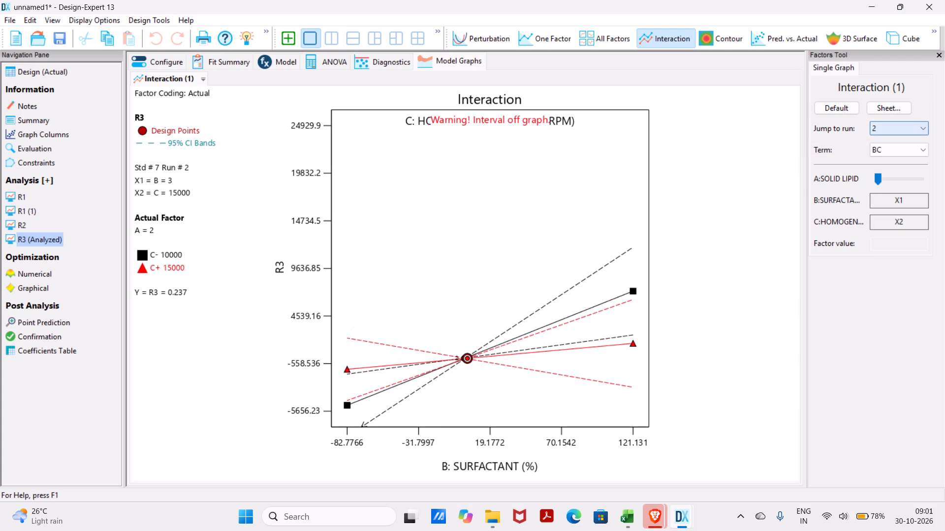
Explore different solid lipid (A) levels on R3's BC interaction plot, finishing at 3.5.
left_click(904, 175)
left_click(904, 199)
left_click(904, 199)
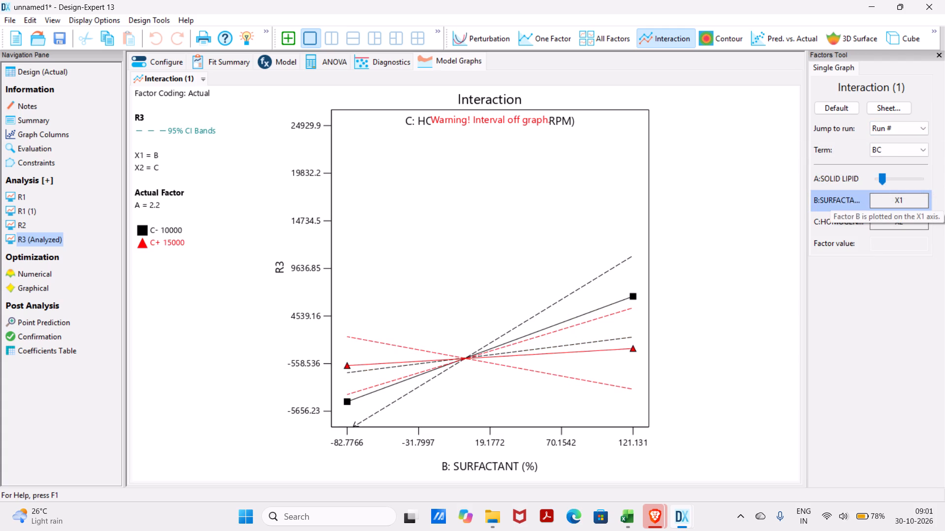
left_click(911, 174)
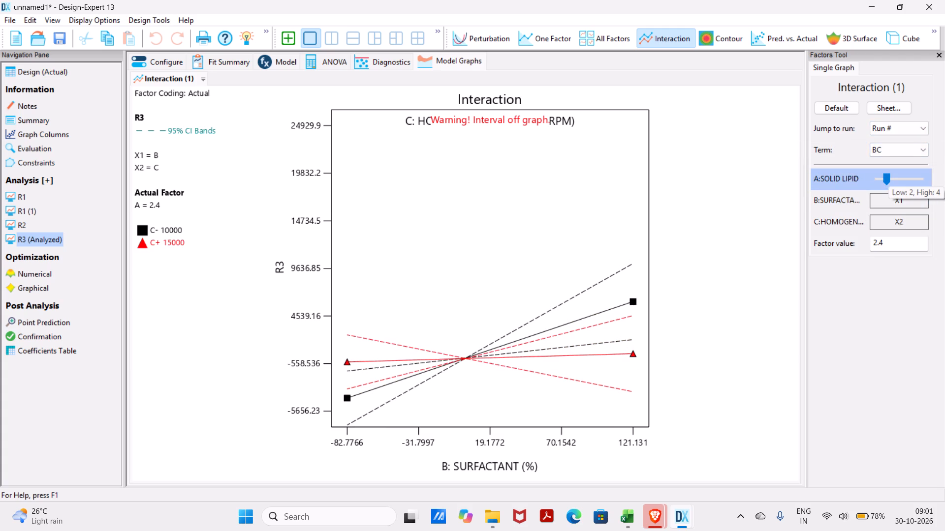
triple_click(911, 174)
triple_click(911, 174)
triple_click(911, 174)
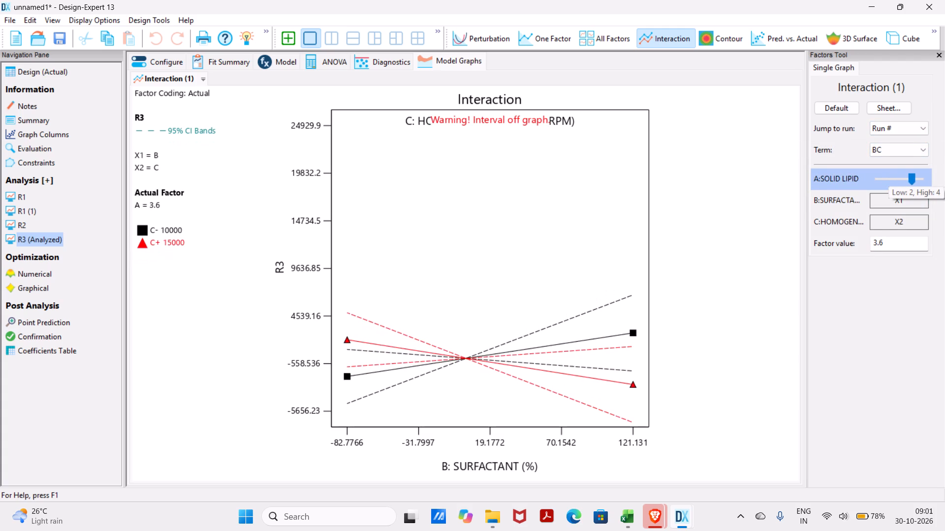
double_click(911, 174)
left_click_drag(911, 174, 904, 176)
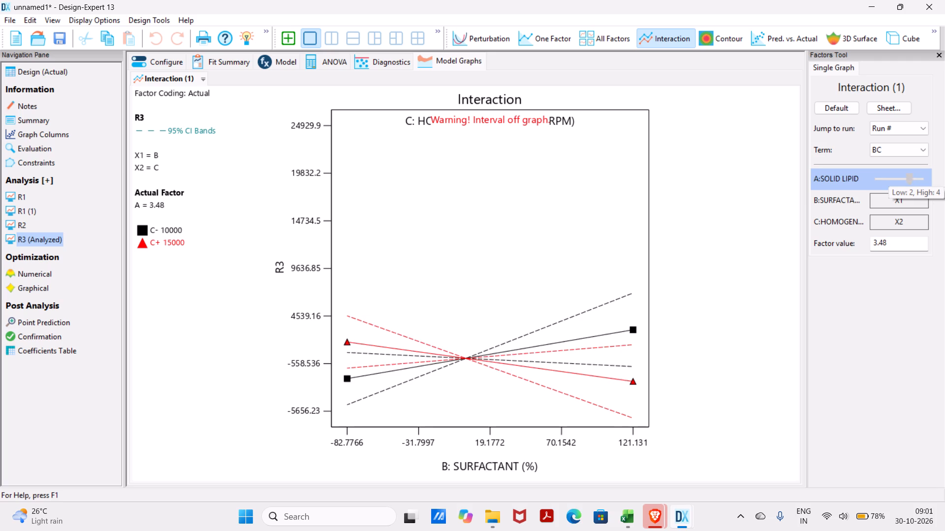
left_click_drag(904, 176, 900, 177)
triple_click(900, 177)
left_click_drag(900, 177, 910, 176)
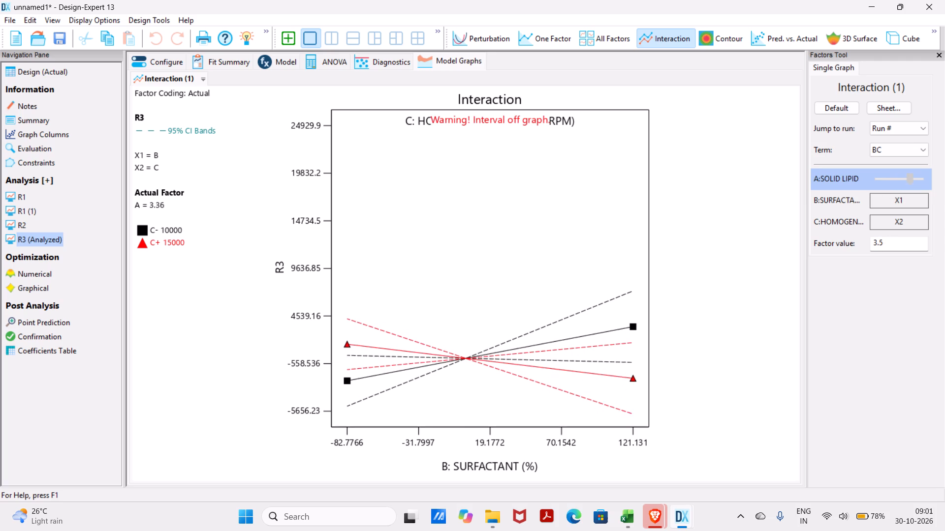
left_click_drag(910, 176, 909, 176)
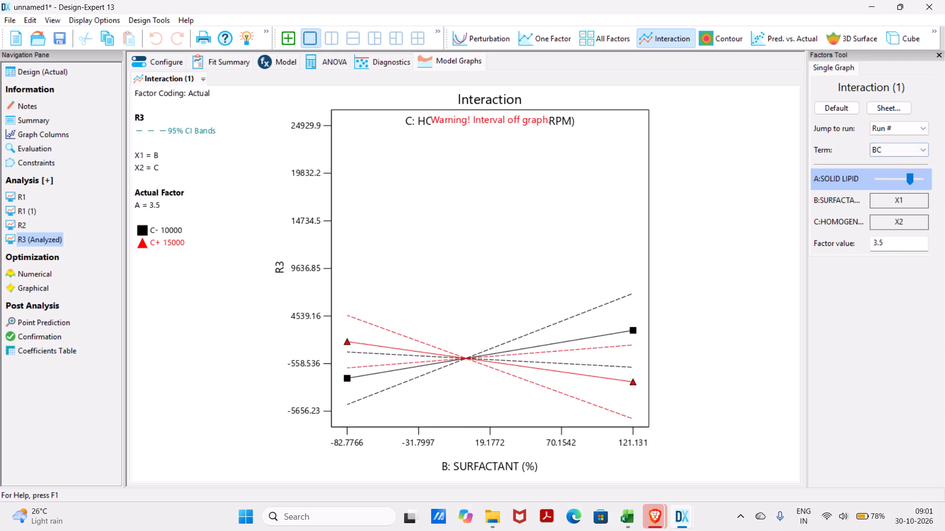
Display R3's One Factor plot for term B and set solid lipid (A) to 2.9.
left_click_drag(925, 151, 906, 176)
left_click(906, 176)
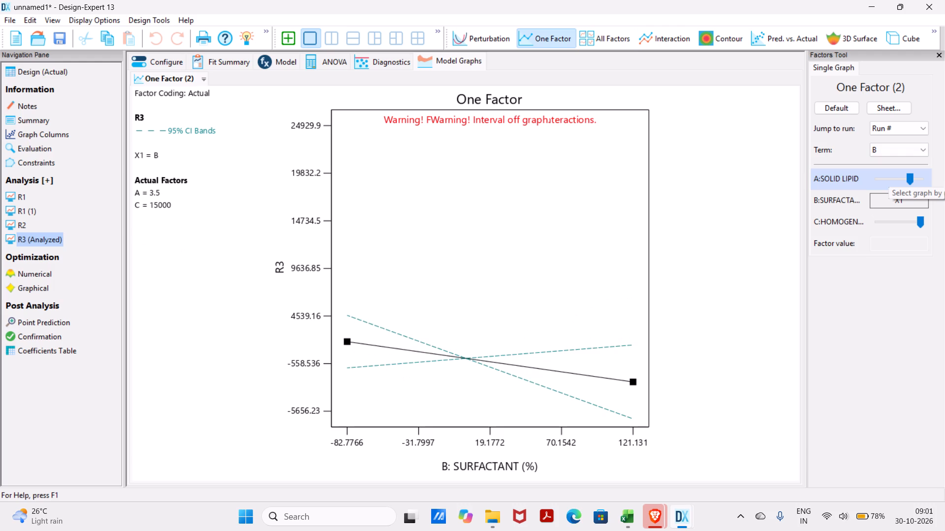
left_click_drag(906, 180, 898, 185)
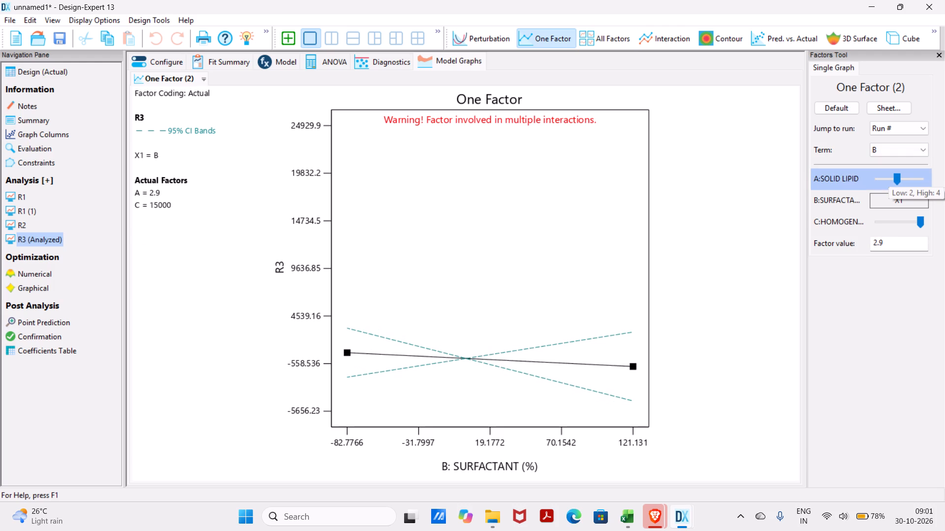
left_click_drag(898, 185, 891, 192)
left_click_drag(891, 192, 892, 191)
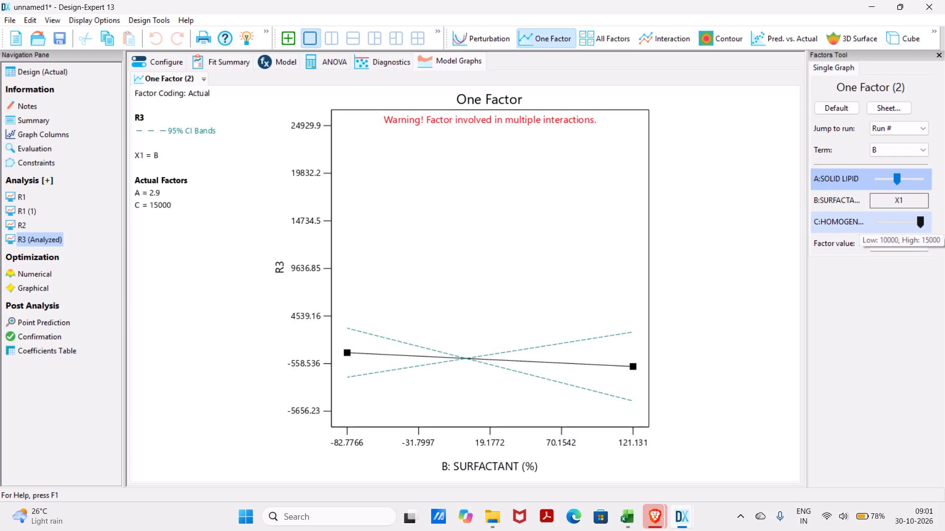
Set homogenization speed (C) to 13400 RPM on R3's One Factor plot for surfactant.
left_click(920, 216)
left_click_drag(920, 216, 909, 217)
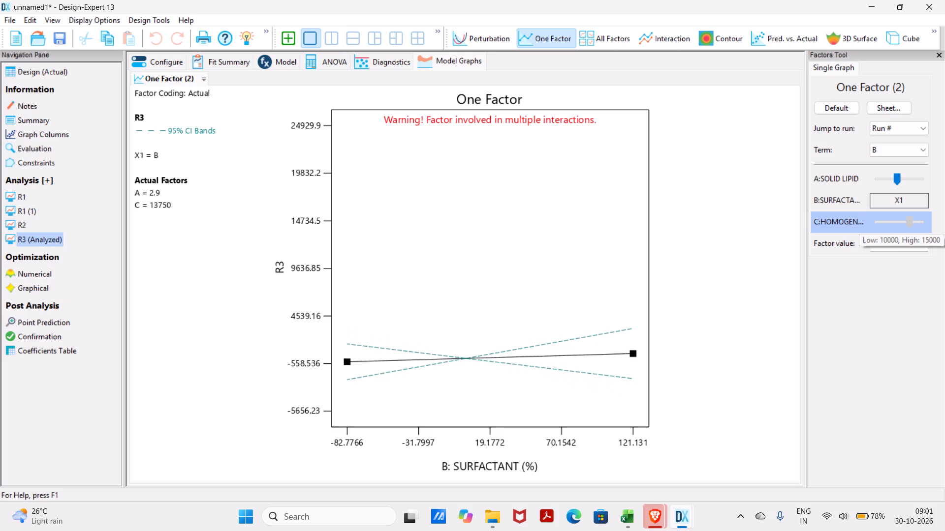
left_click_drag(909, 217, 899, 221)
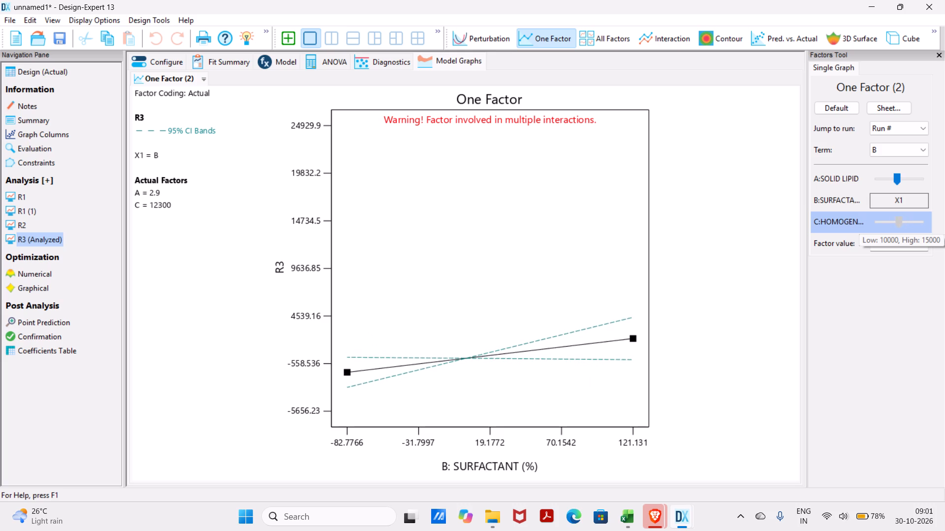
left_click_drag(899, 221, 907, 219)
left_click(878, 306)
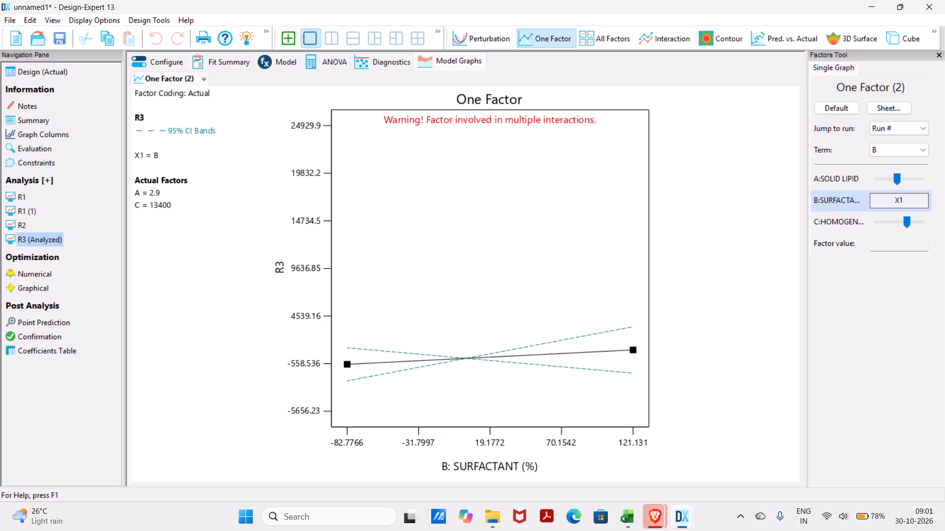
left_click(899, 199)
left_click(899, 199)
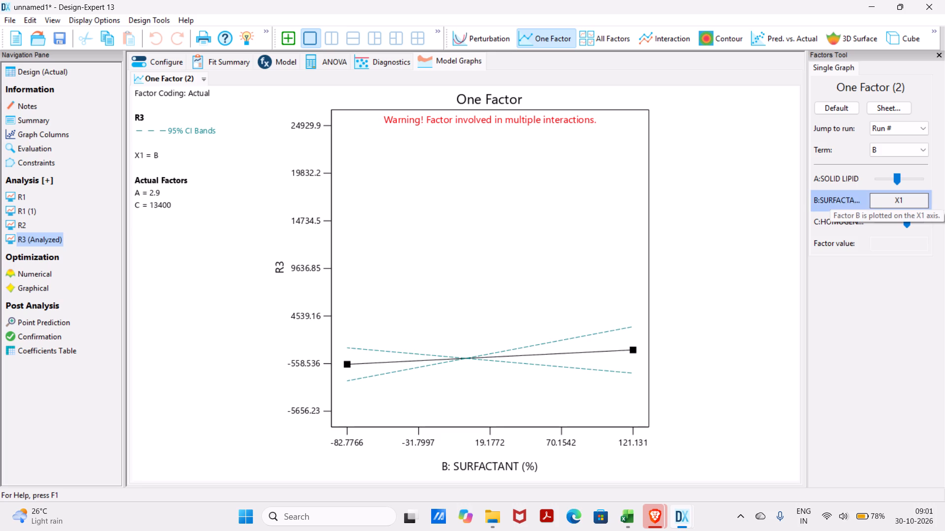
Compare R3's AB interaction plot, surfactant One Factor plot and All Factors graphs at the adjusted settings.
left_click(668, 45)
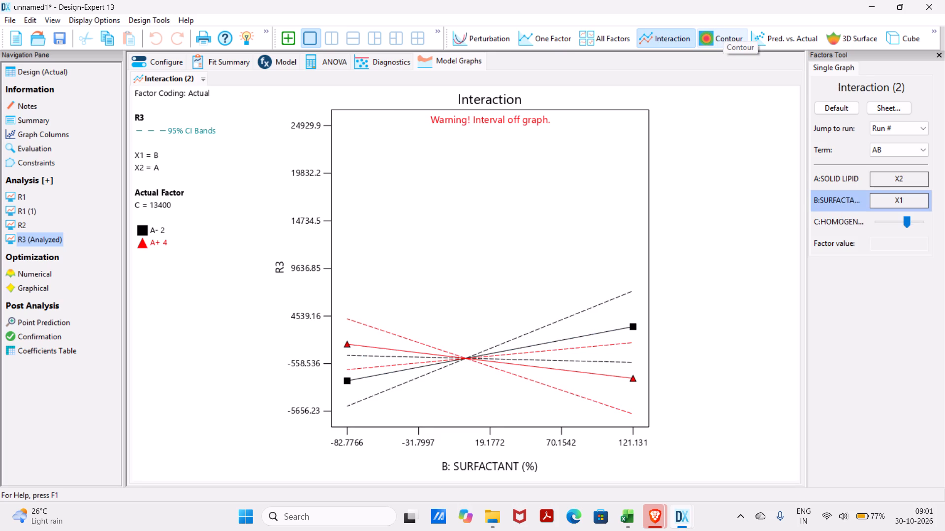
left_click(544, 30)
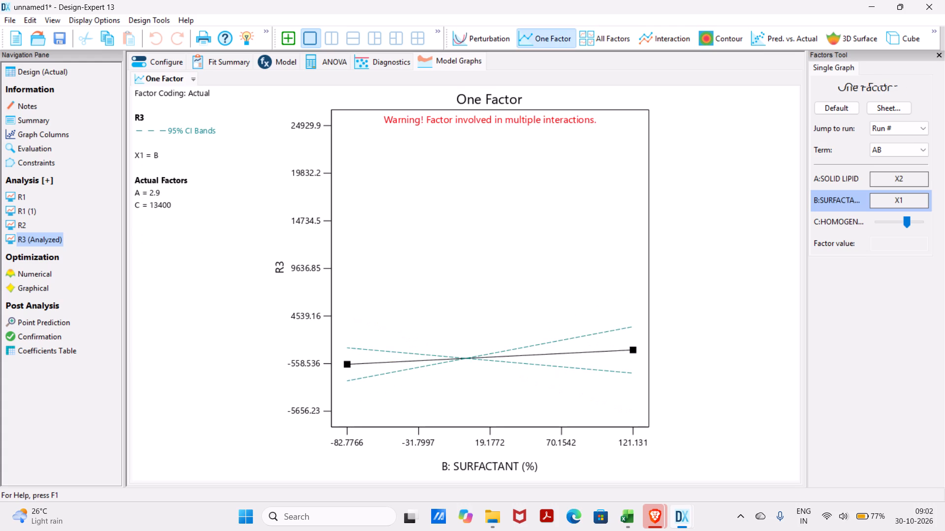
left_click(586, 35)
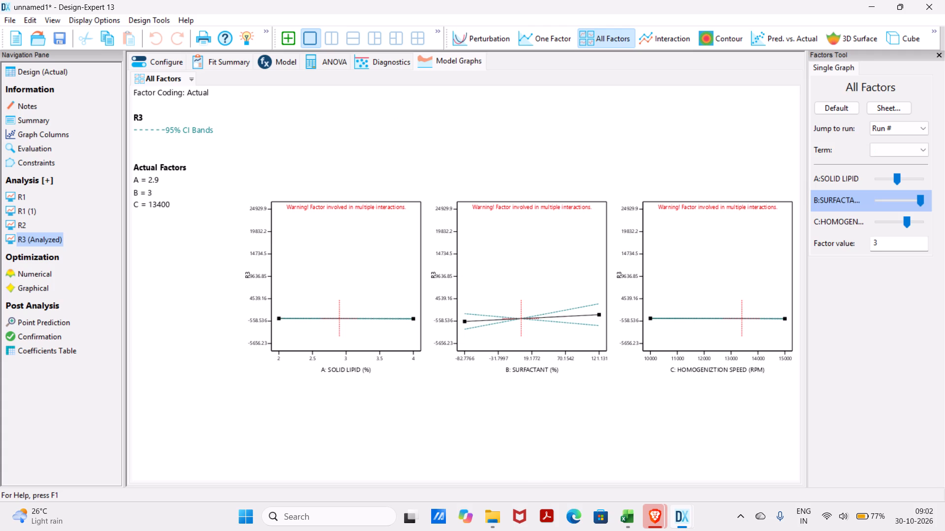
Review R3's AB interaction plot, followed by the One Factor plots for surfactant (B) and homogenization speed (C).
left_click(668, 40)
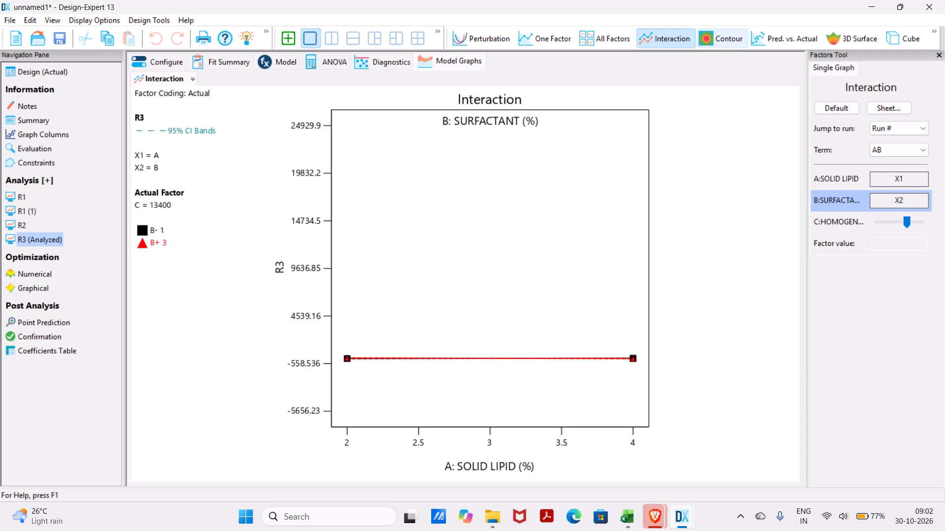
left_click(903, 180)
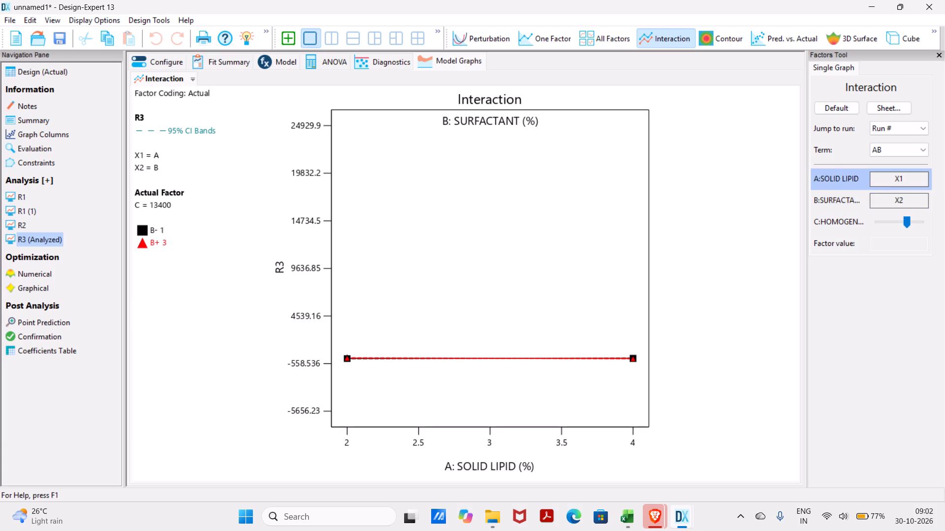
left_click(924, 151)
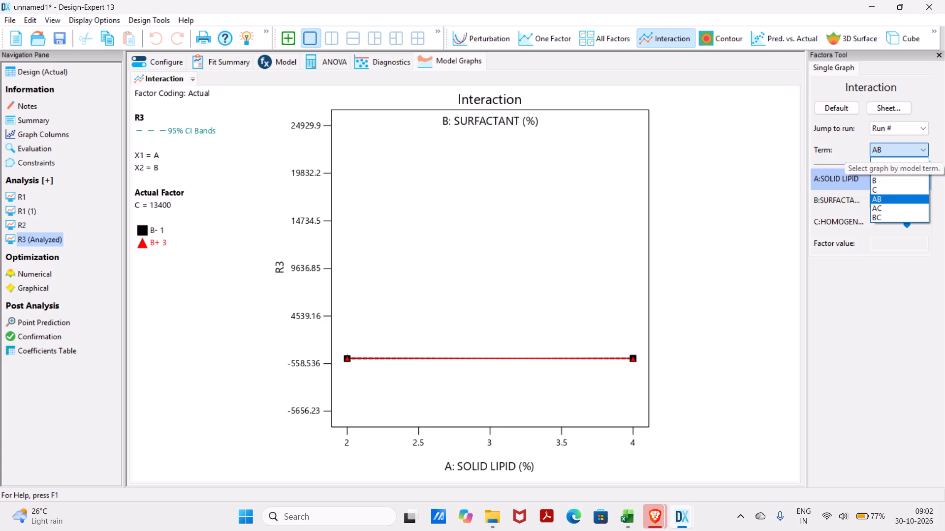
left_click(906, 183)
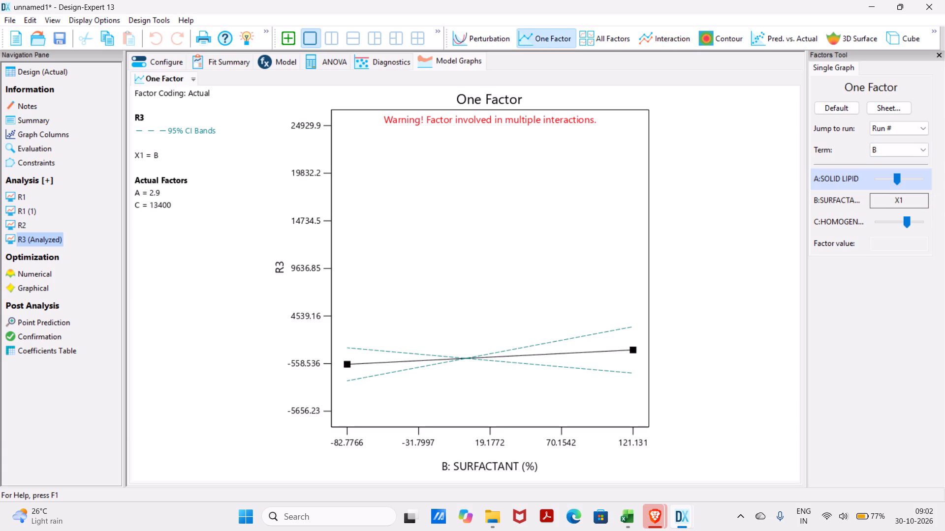
left_click(923, 149)
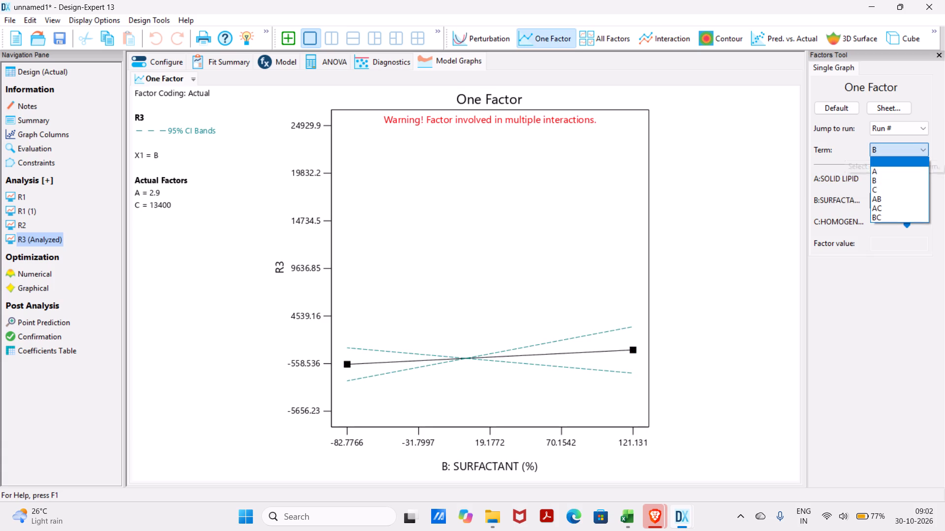
left_click(901, 192)
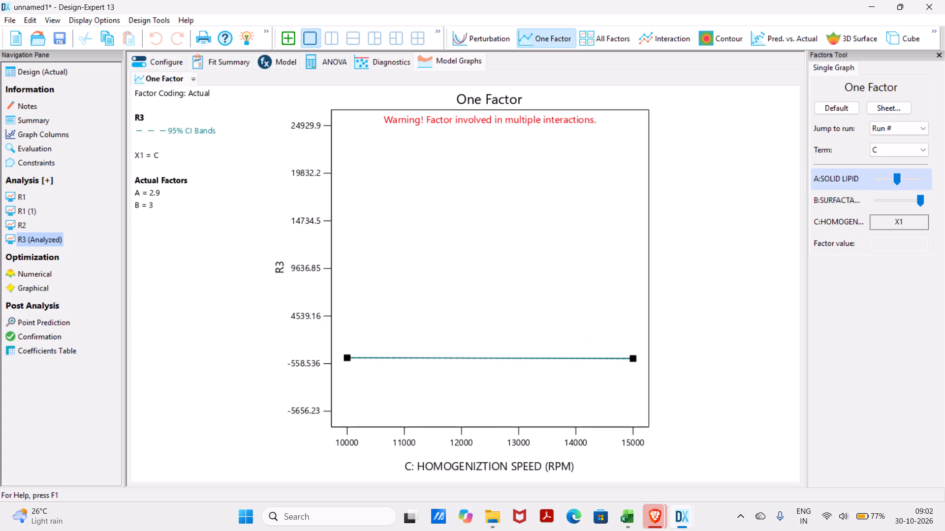
Review R3's AC and BC interaction plots, ending on the One Factor plot for solid lipid (A).
left_click_drag(924, 150, 901, 204)
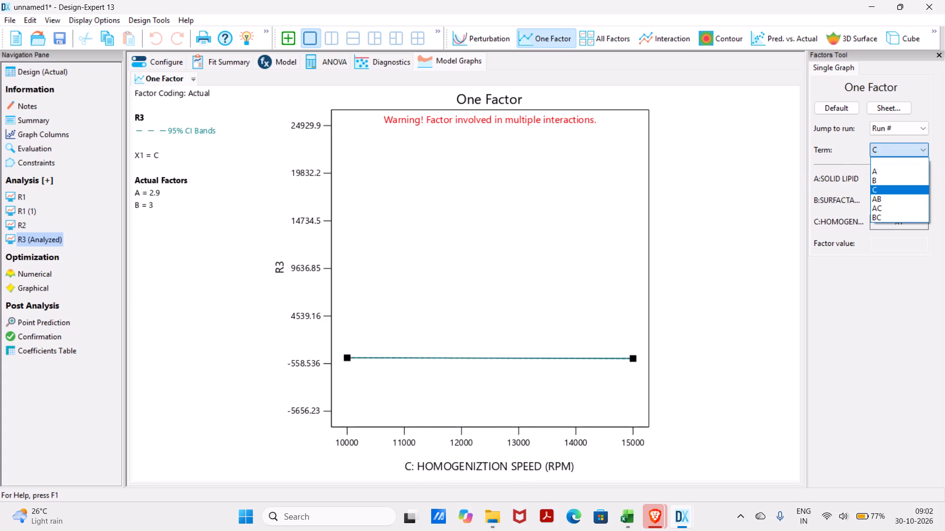
left_click(901, 204)
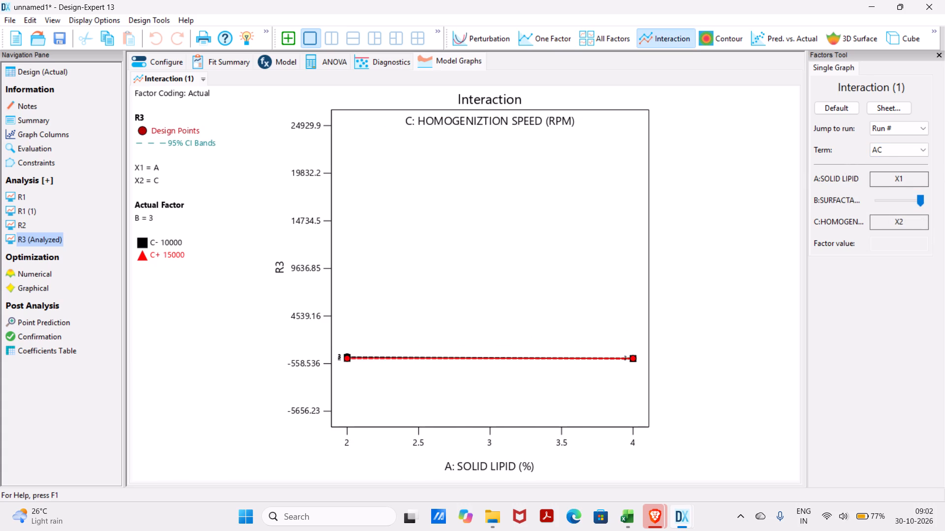
left_click(924, 150)
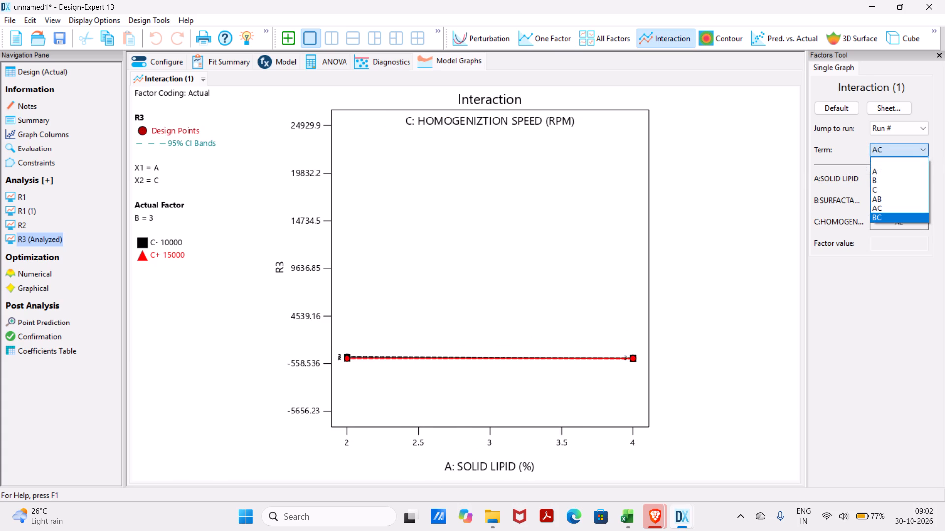
left_click(911, 214)
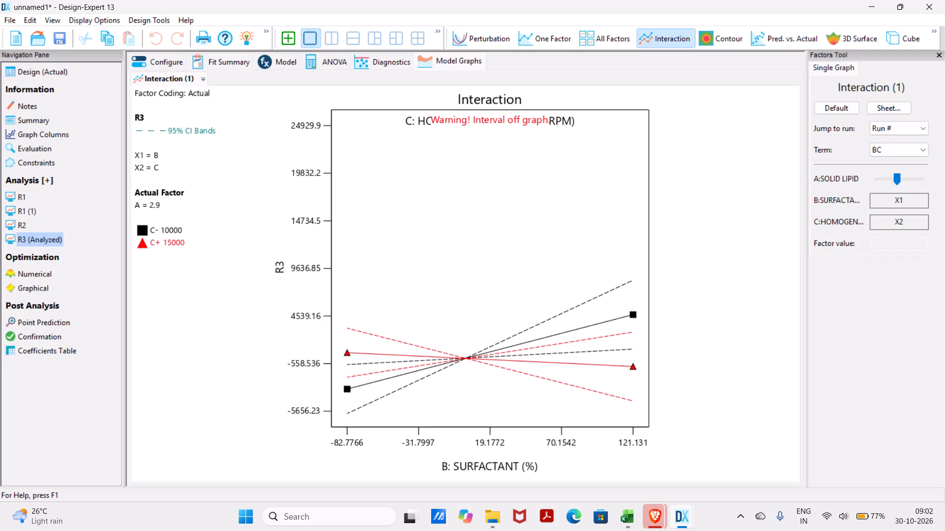
left_click(925, 149)
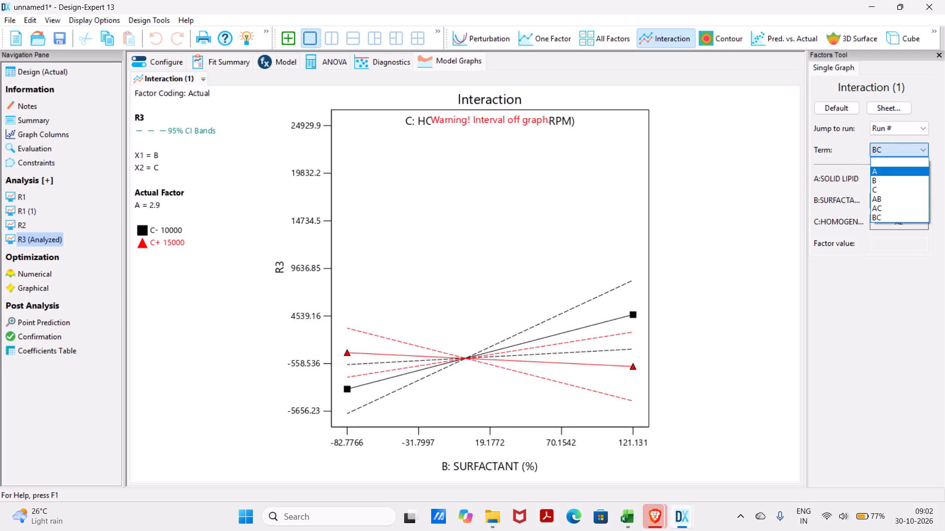
left_click(913, 170)
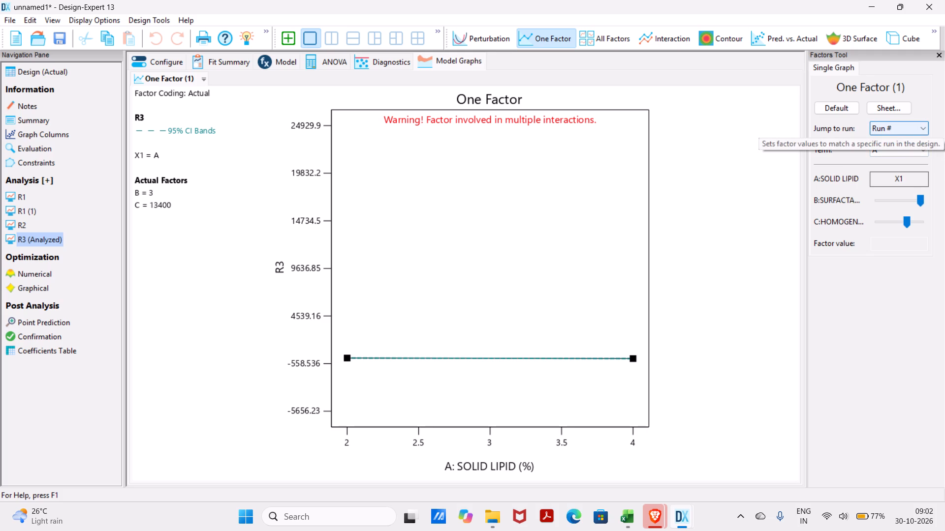
Match the factor settings to run 10 and compare R3's AB contour plots with the surfactant and solid lipid One Factor plots.
left_click(922, 129)
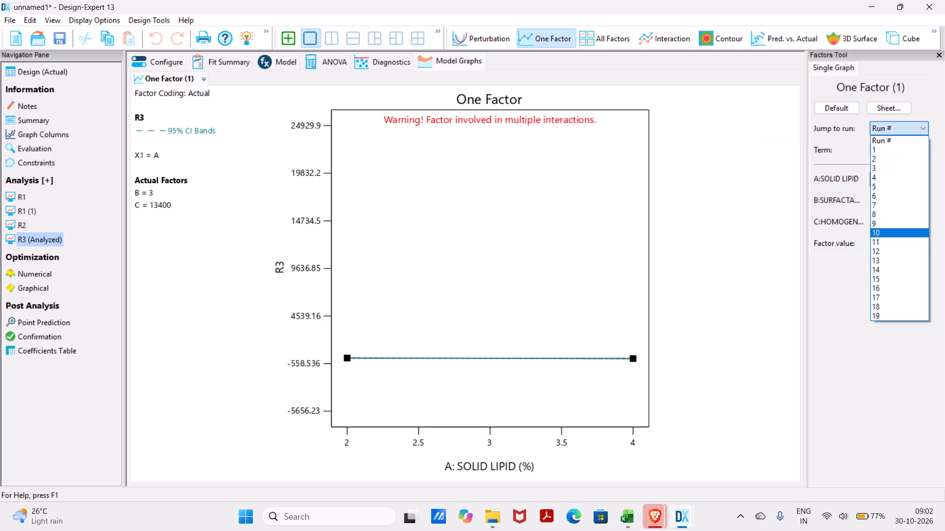
left_click(901, 233)
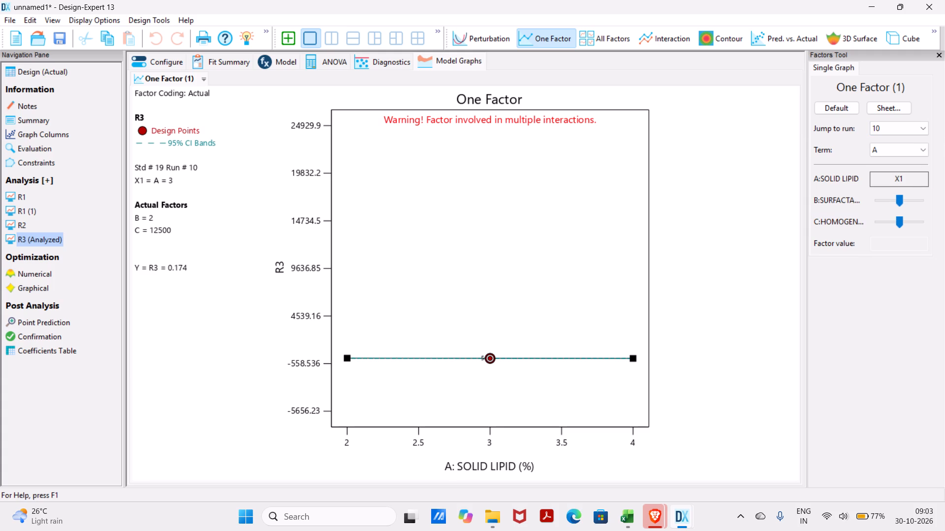
left_click(725, 40)
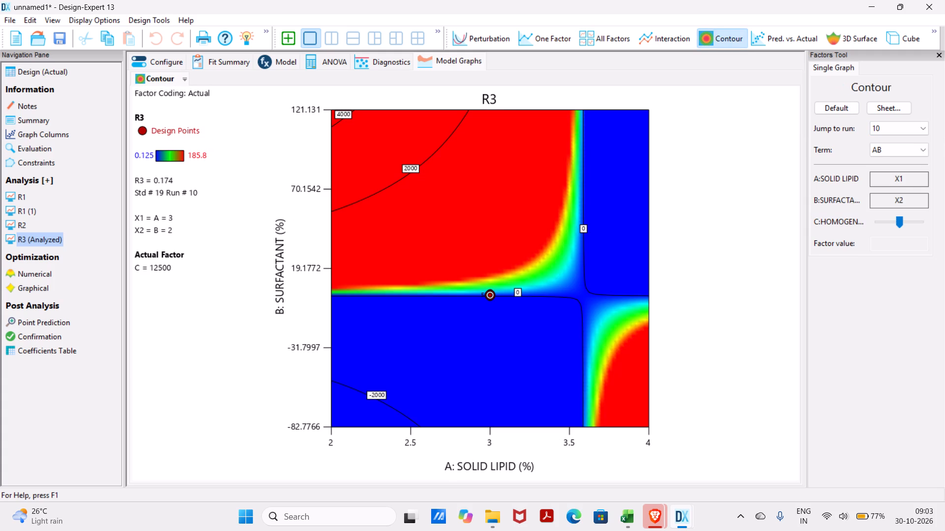
double_click(917, 150)
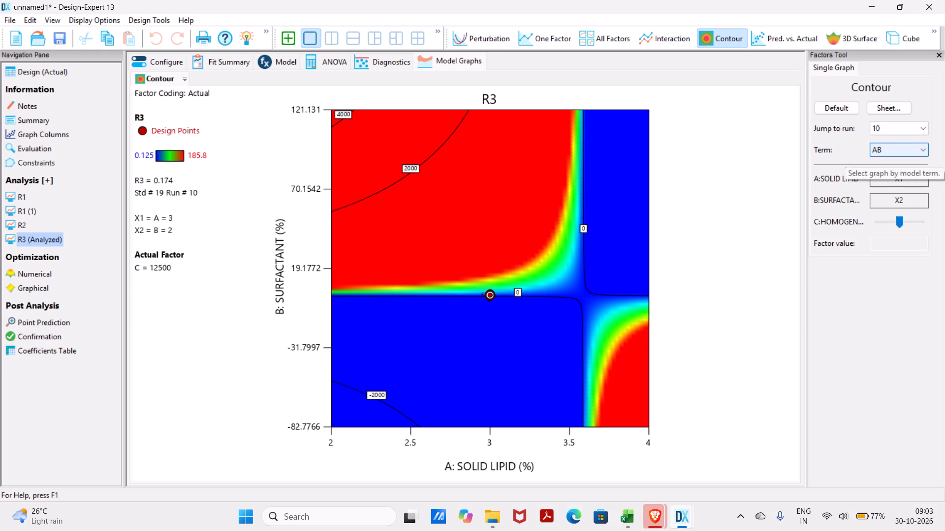
left_click(919, 155)
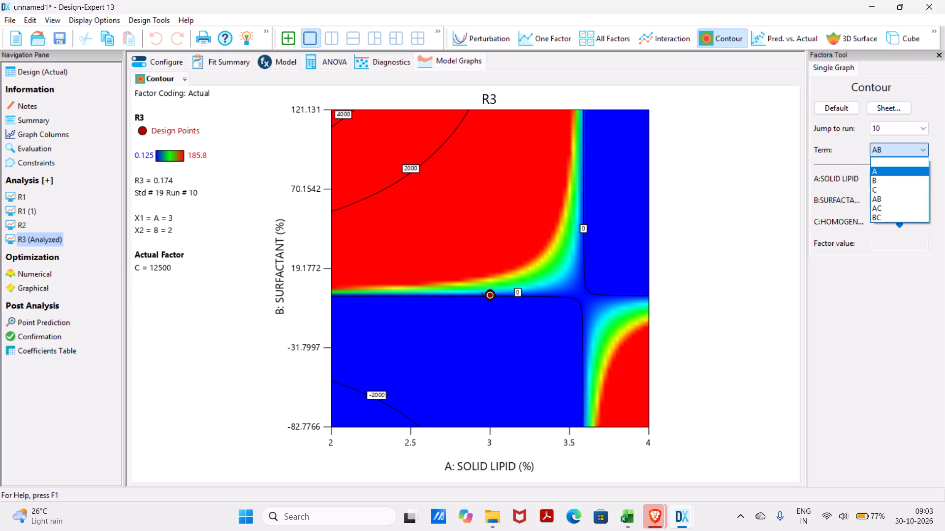
left_click(906, 176)
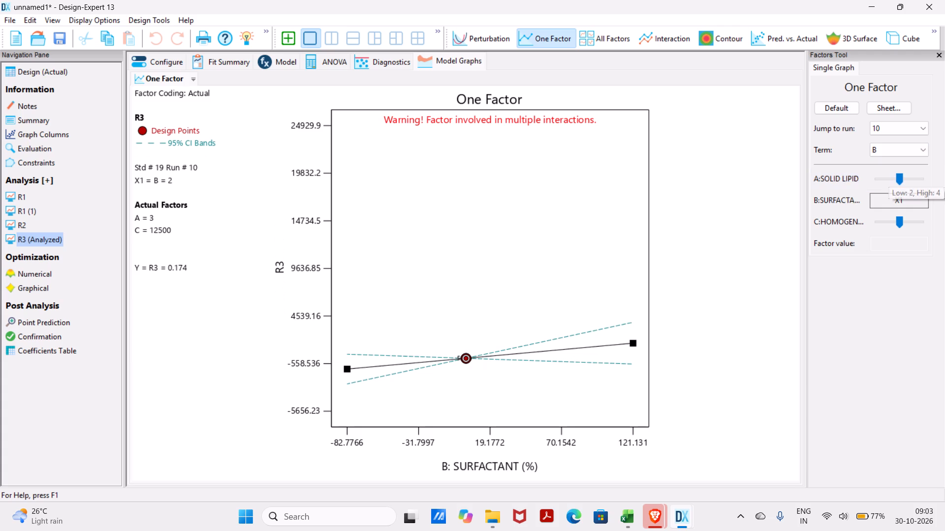
left_click(721, 38)
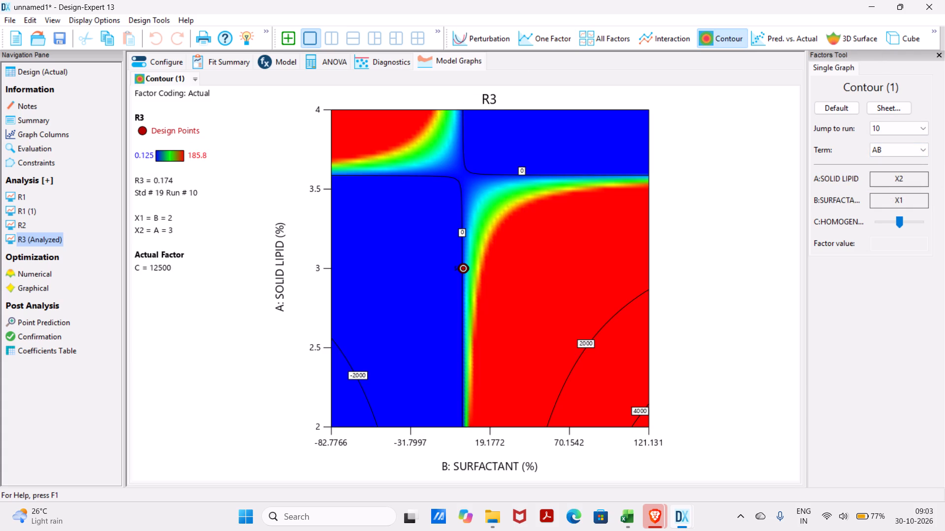
left_click(920, 148)
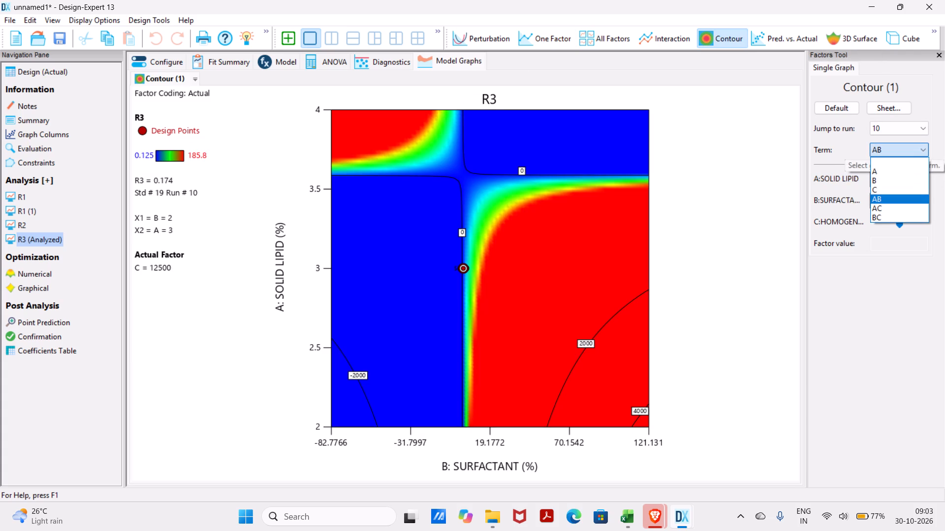
left_click(905, 173)
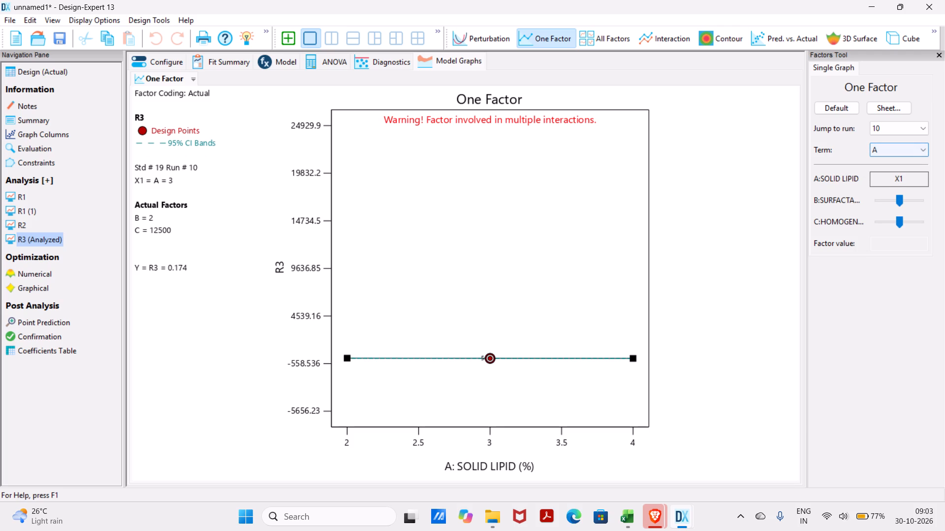
Compare R3's AB interaction and AB contour plots with the solid lipid One Factor plot at run 10's settings.
left_click(667, 32)
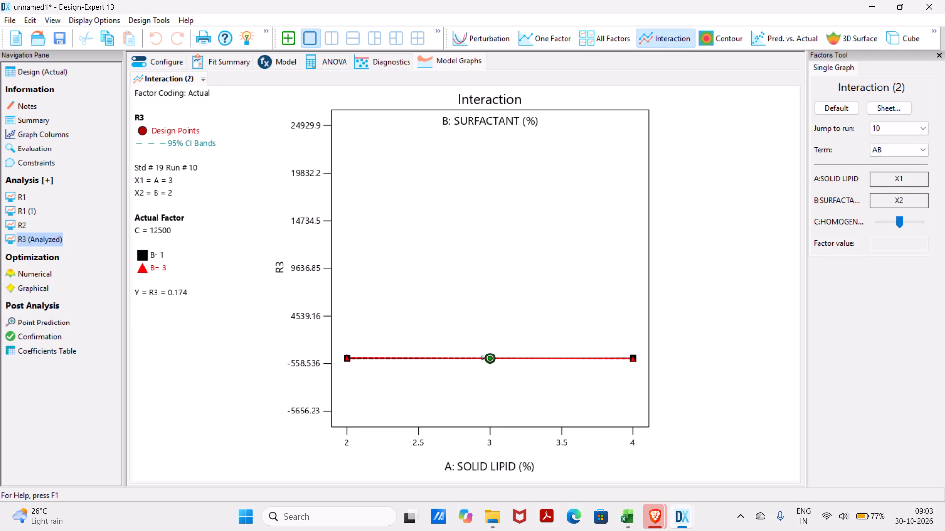
left_click(922, 147)
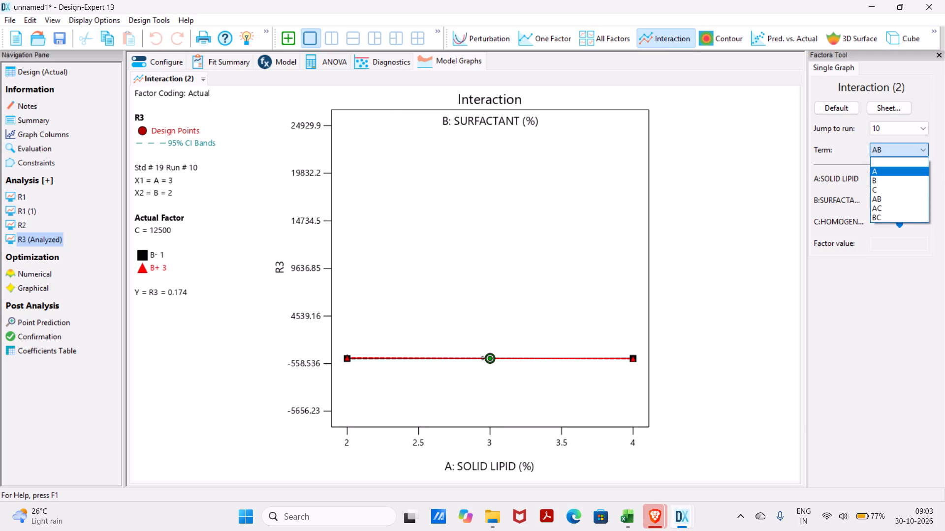
left_click(910, 169)
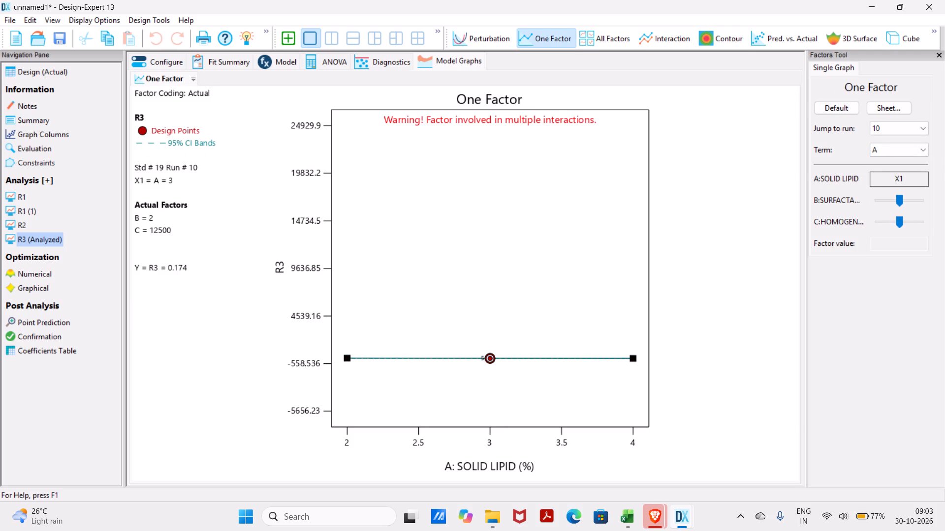
left_click(727, 28)
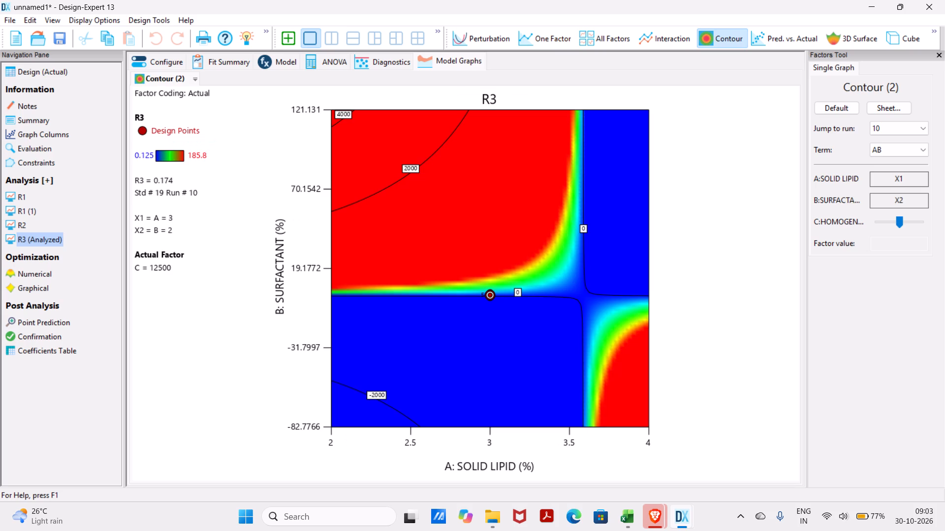
left_click(923, 148)
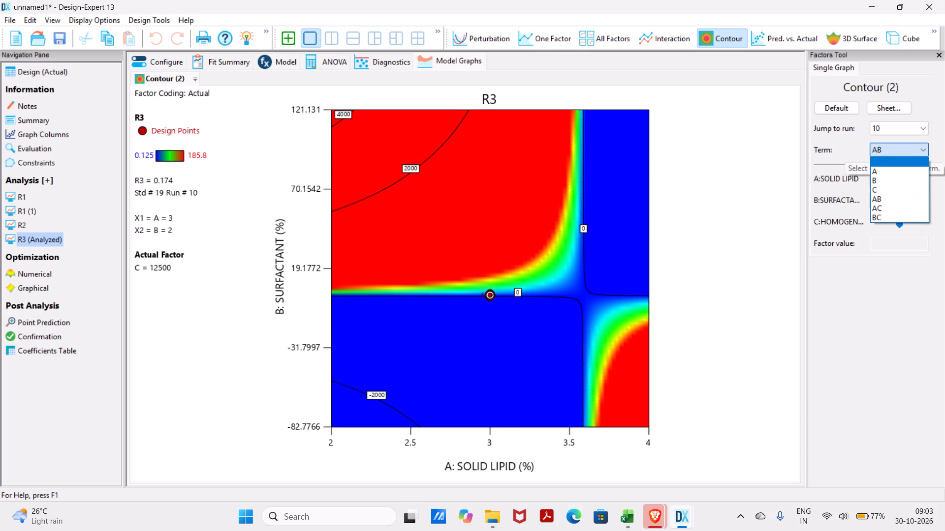
left_click(912, 169)
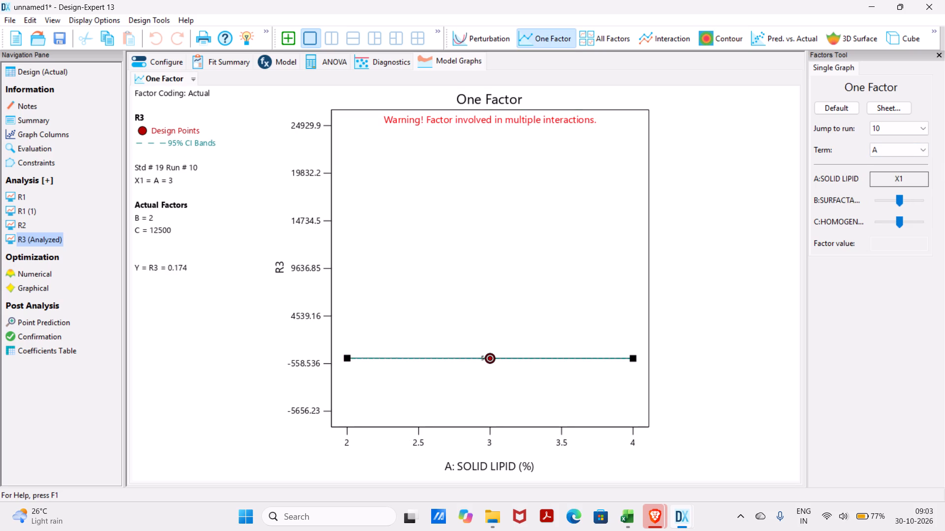
Match the factor settings to run 1 and compare R3's AB interaction, AB contour and solid lipid One Factor plots.
left_click(921, 129)
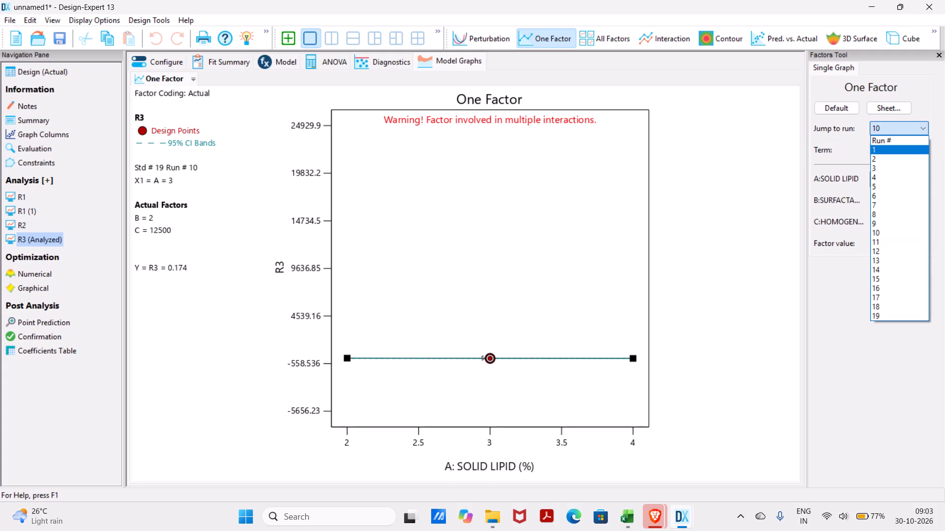
left_click(905, 152)
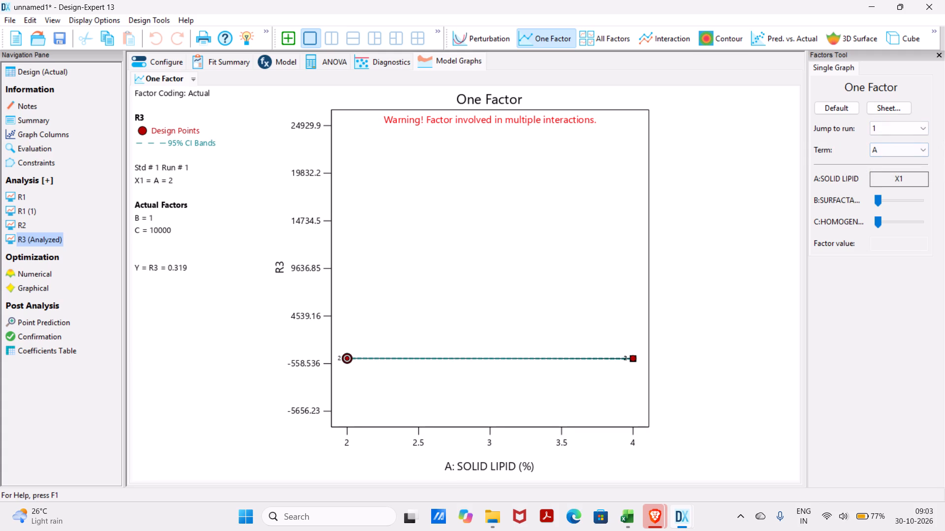
left_click(649, 35)
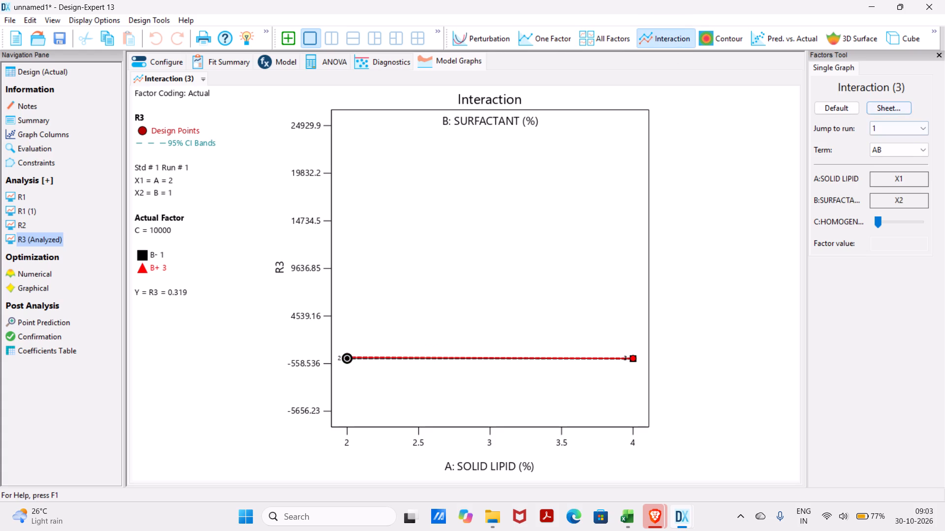
left_click(921, 150)
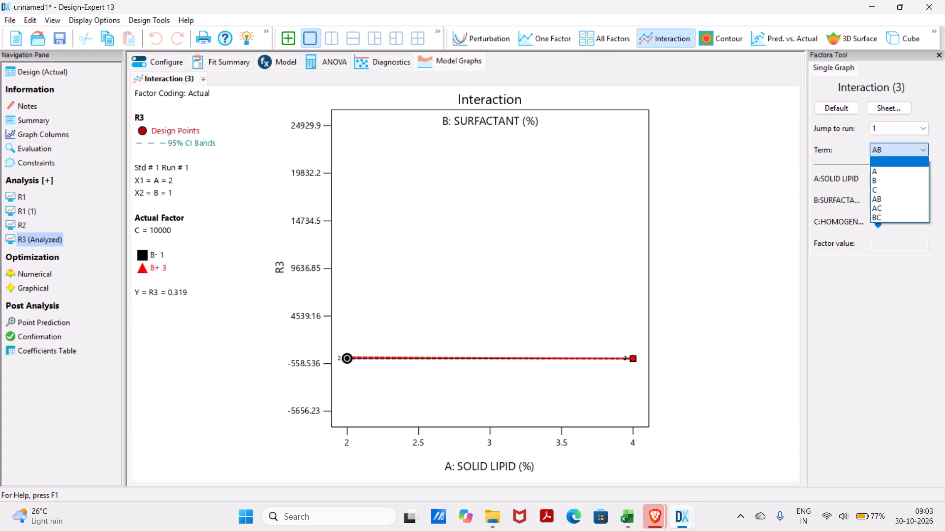
left_click(911, 168)
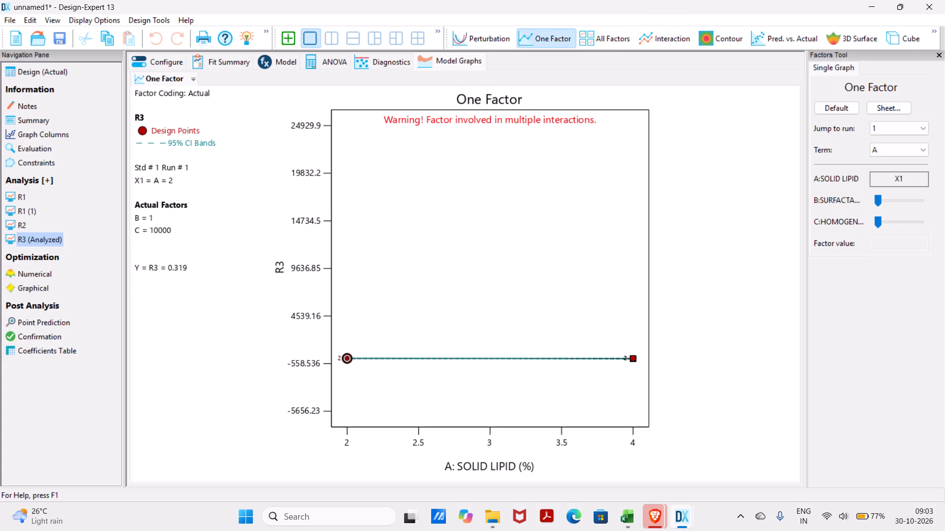
left_click(712, 36)
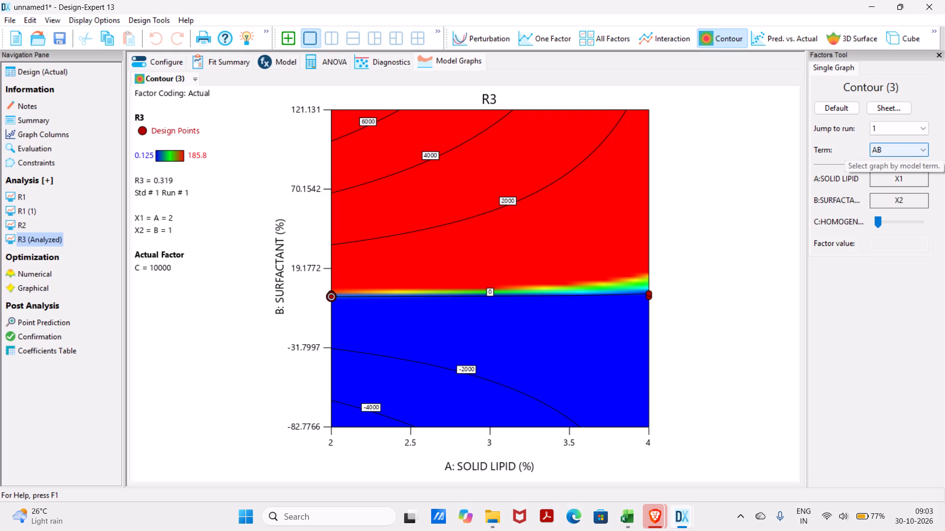
left_click(923, 146)
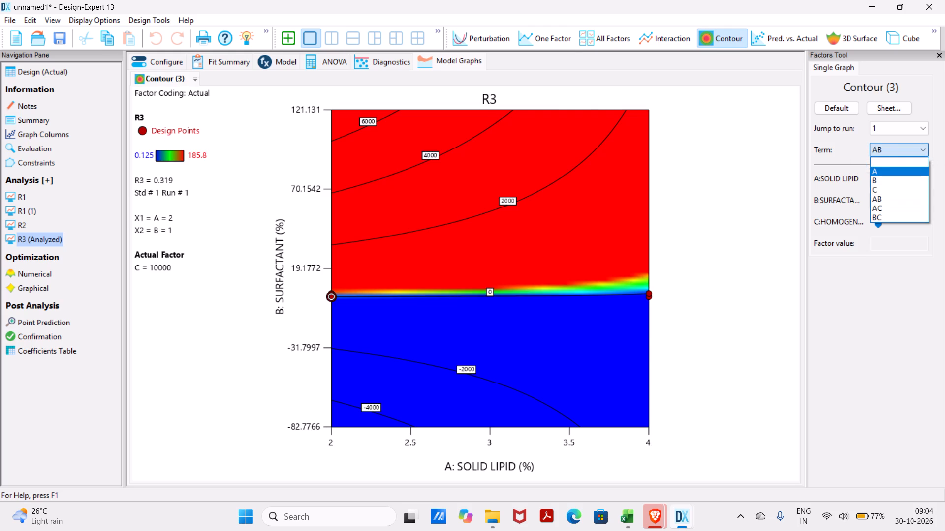
left_click(910, 171)
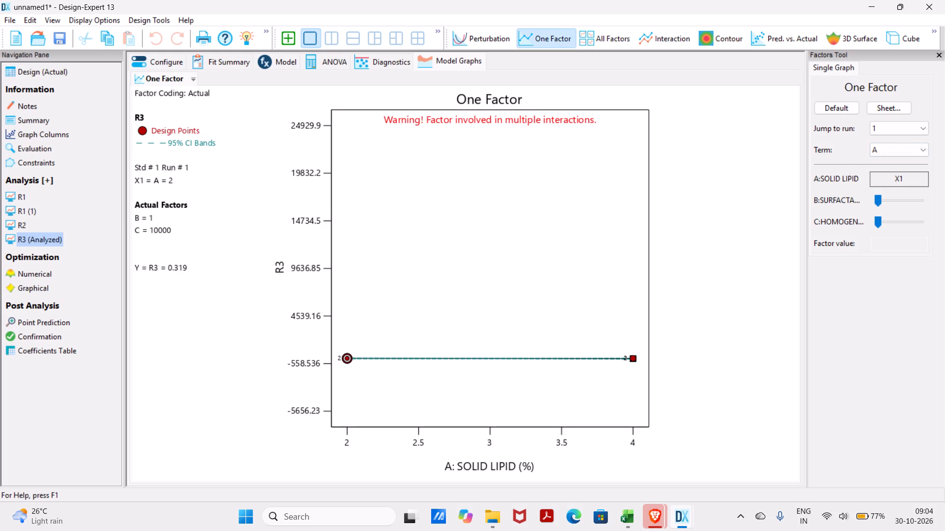
Display R3's AB contour plot and raise homogenization speed (C) to 11500, finishing at 12500 RPM.
left_click(730, 34)
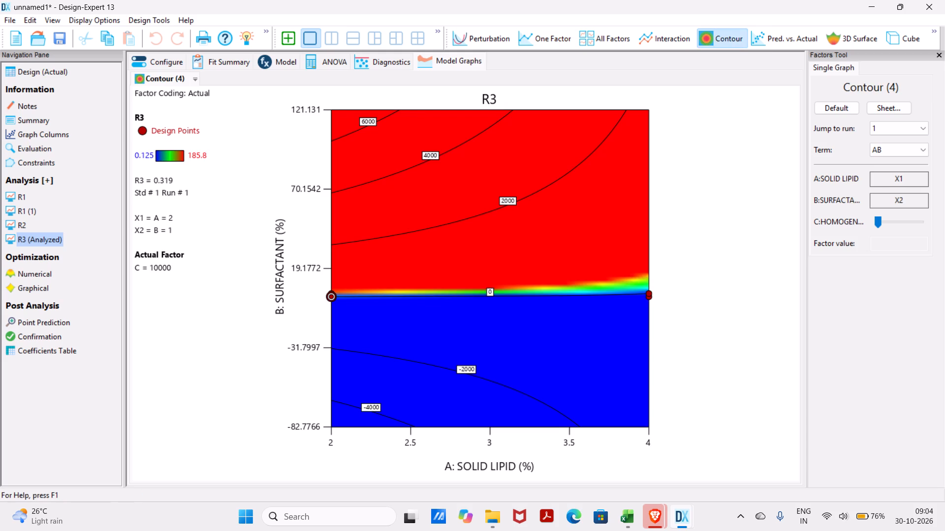
left_click(893, 219)
left_click(893, 219)
left_click(893, 219)
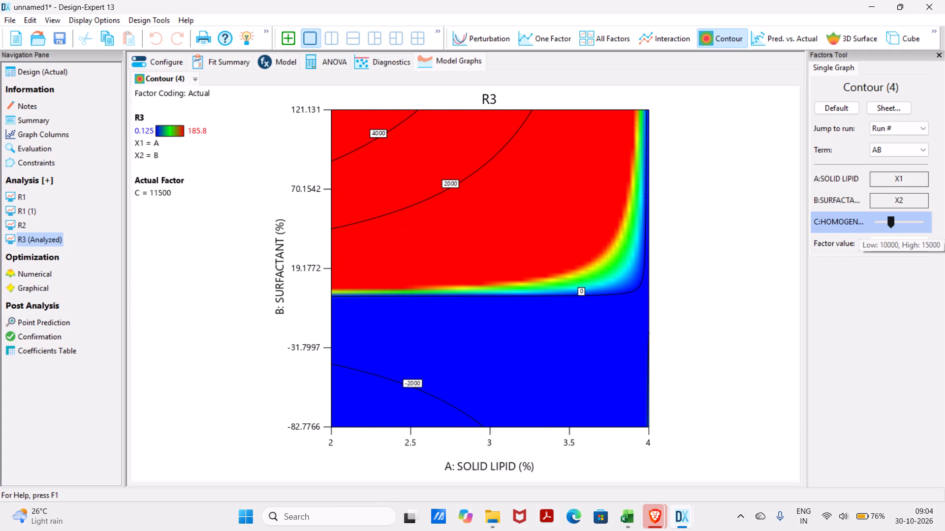
left_click(893, 219)
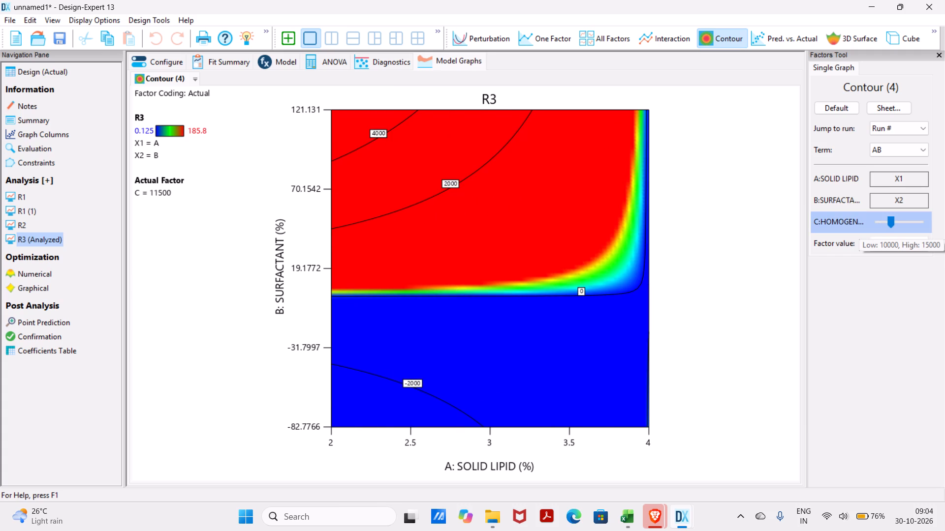
left_click(899, 220)
triple_click(899, 220)
triple_click(899, 220)
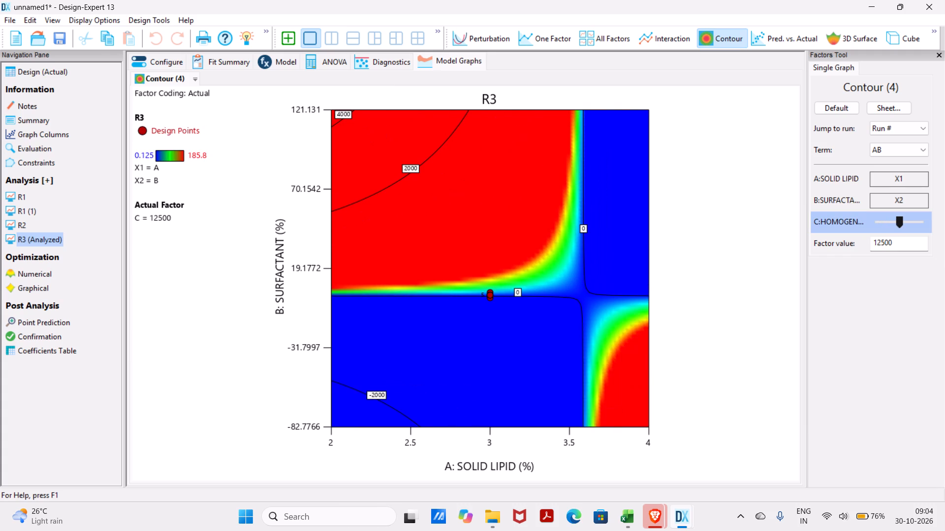
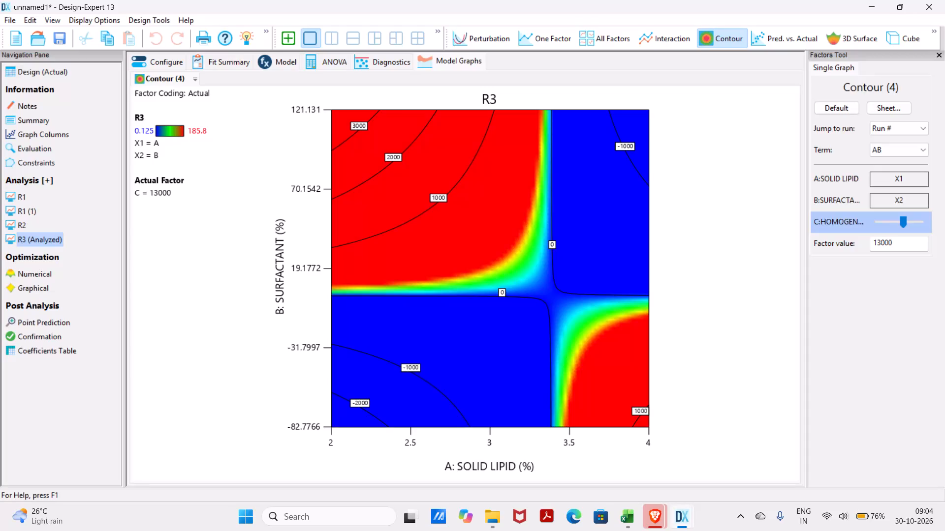
Raise homogenization speed (C) to 13500 on R3's AB contour plot and inspect its 1000 and 0 contour levels.
left_click(910, 222)
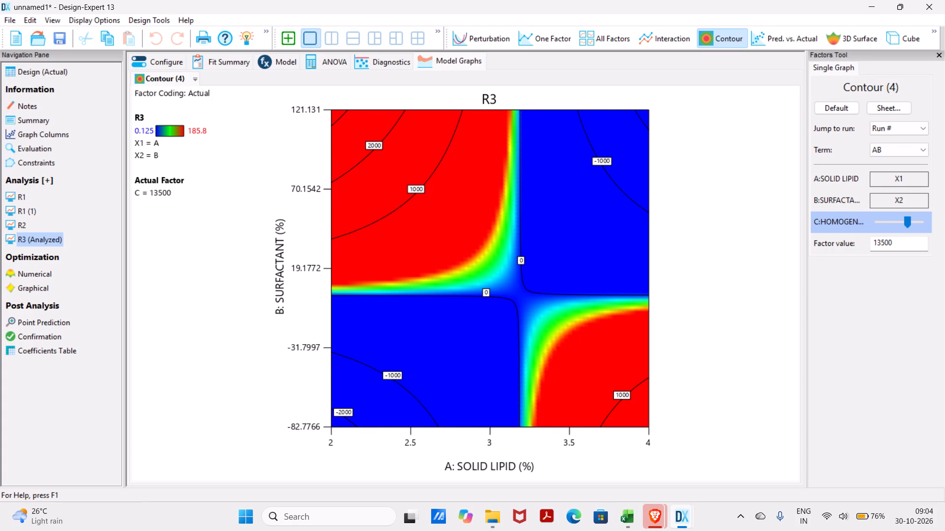
left_click(623, 399)
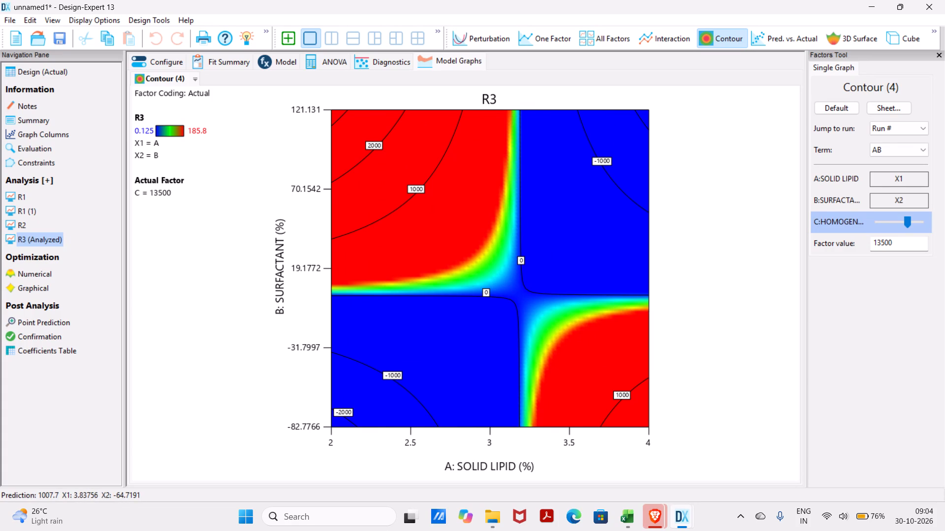
double_click(625, 396)
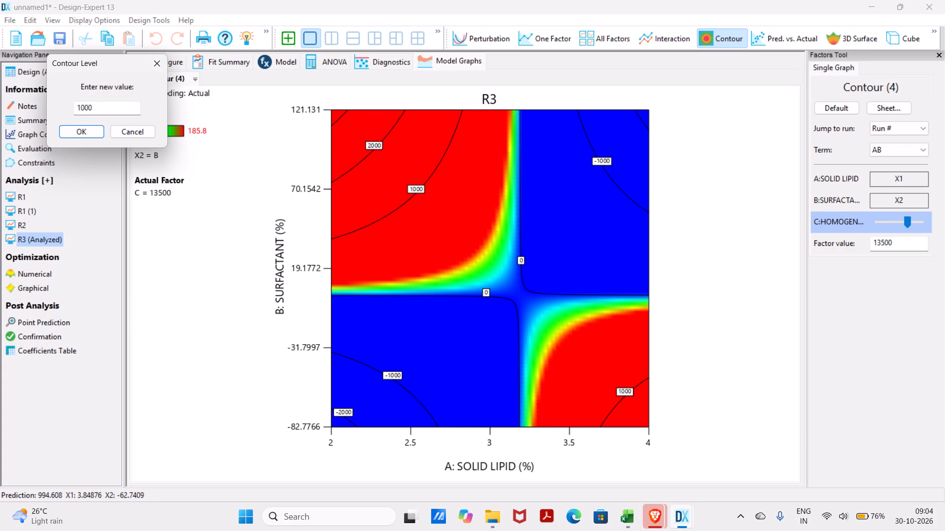
left_click(162, 63)
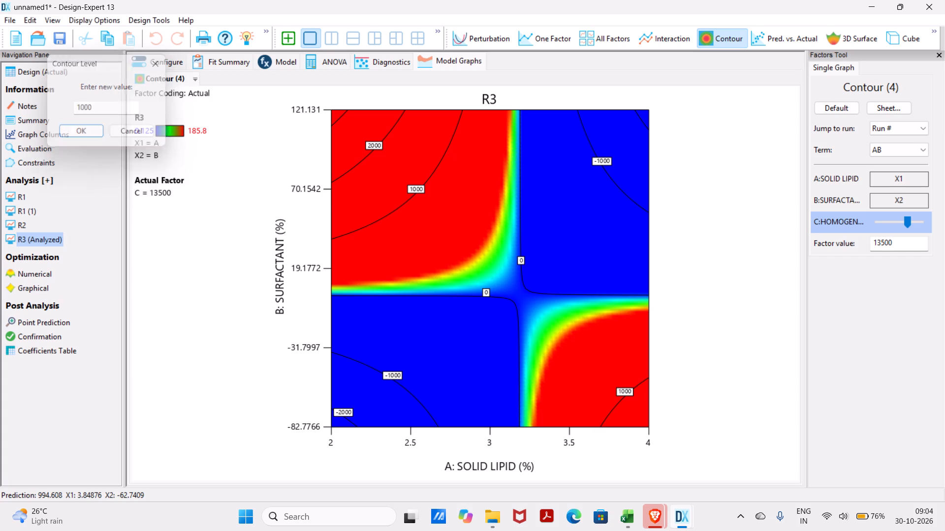
left_click(488, 292)
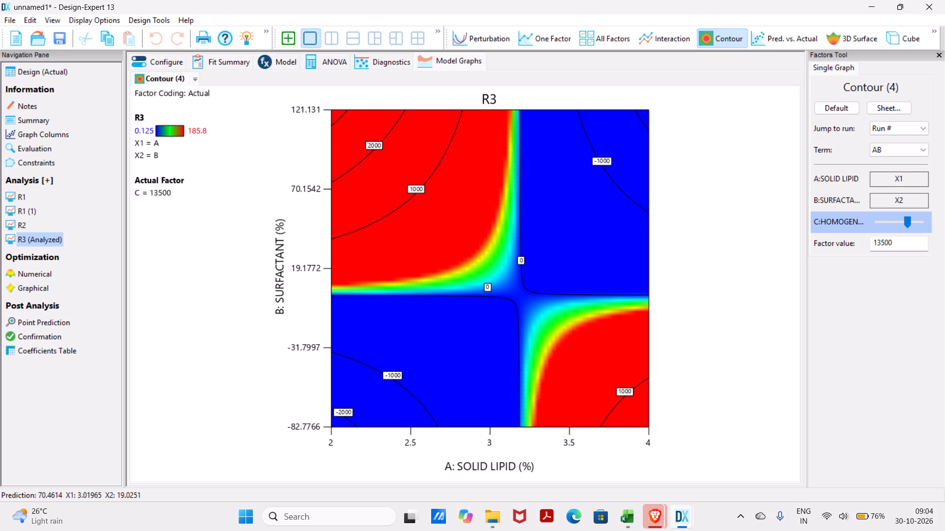
left_click(417, 213)
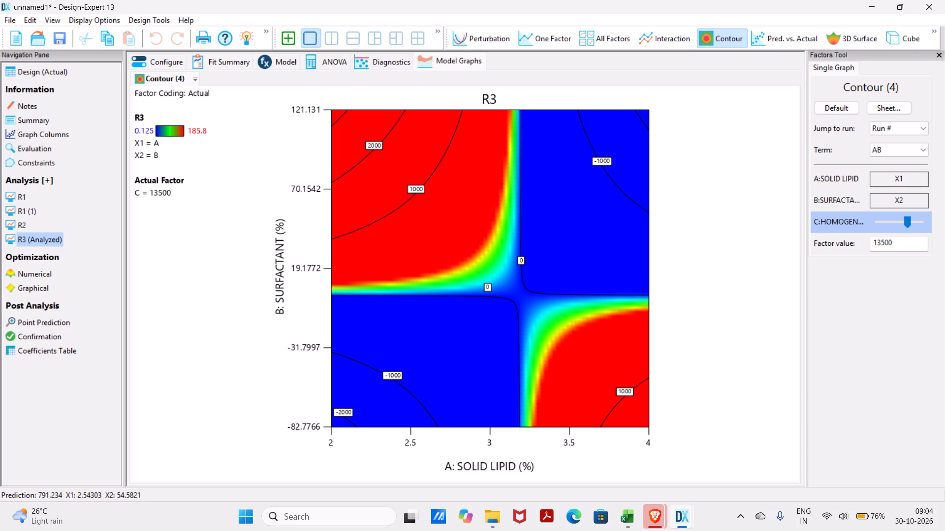
double_click(418, 213)
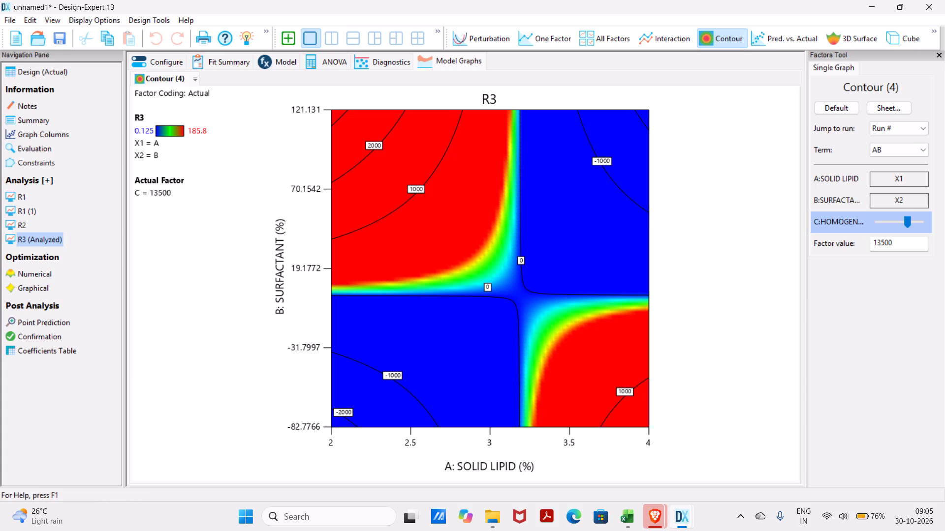
Sweep homogenization speed (C) up to 14500, down to 10000 and back to 14500 to compare R3's AB contour plots.
left_click(915, 218)
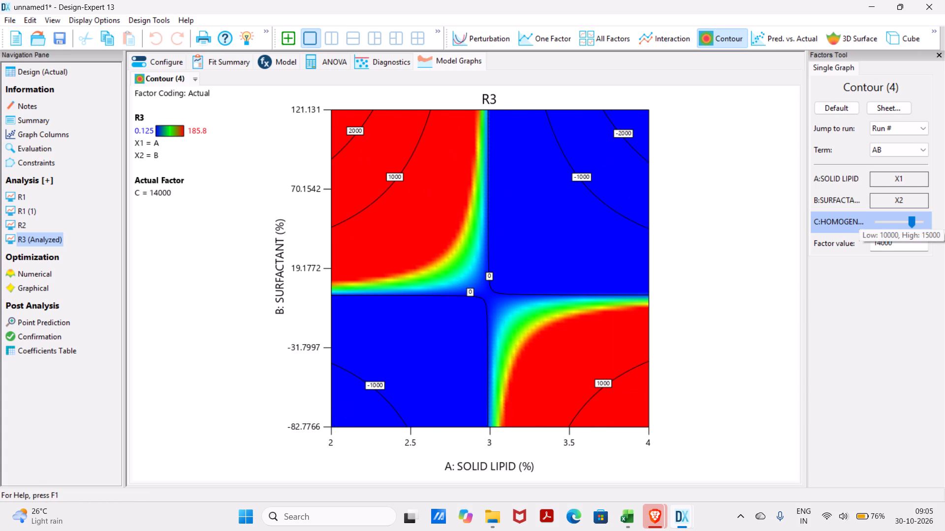
left_click(919, 217)
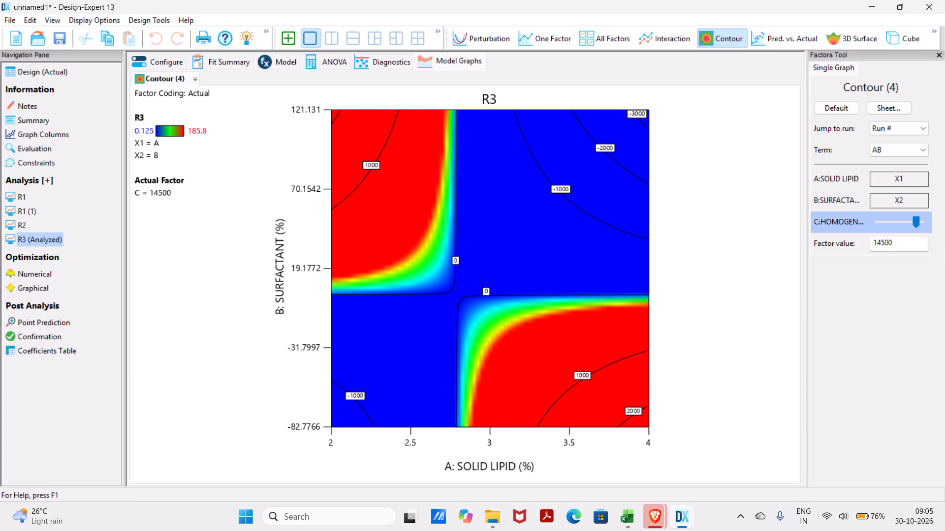
left_click(878, 223)
triple_click(878, 223)
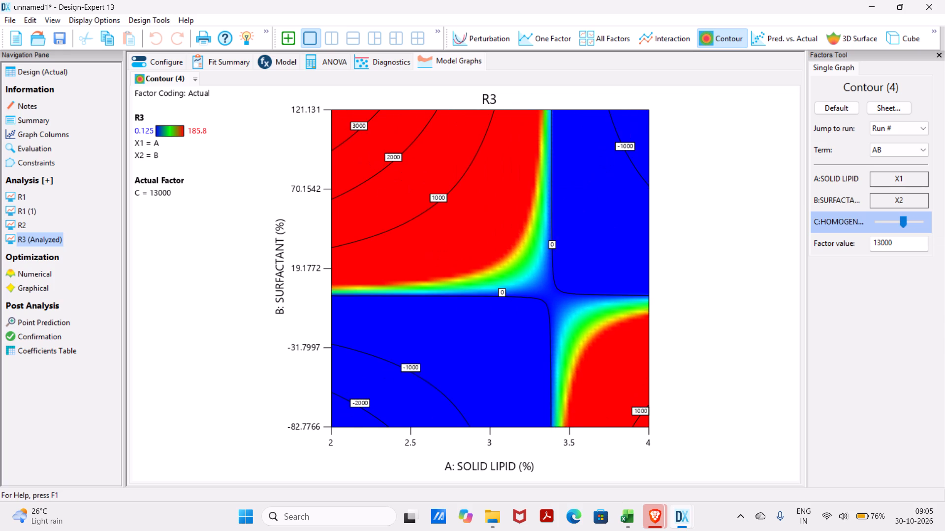
triple_click(878, 223)
left_click(878, 223)
left_click_drag(878, 223, 919, 220)
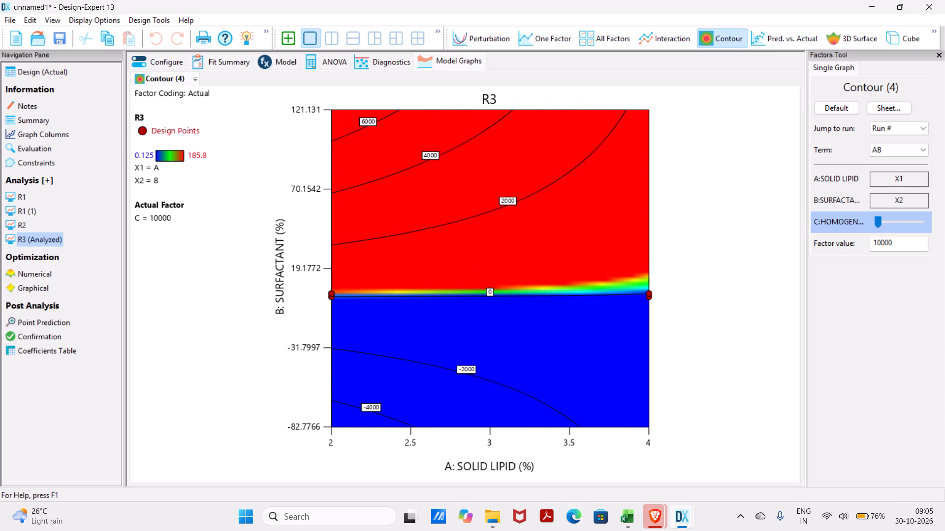
left_click_drag(919, 220, 919, 220)
left_click(919, 220)
triple_click(919, 220)
triple_click(919, 220)
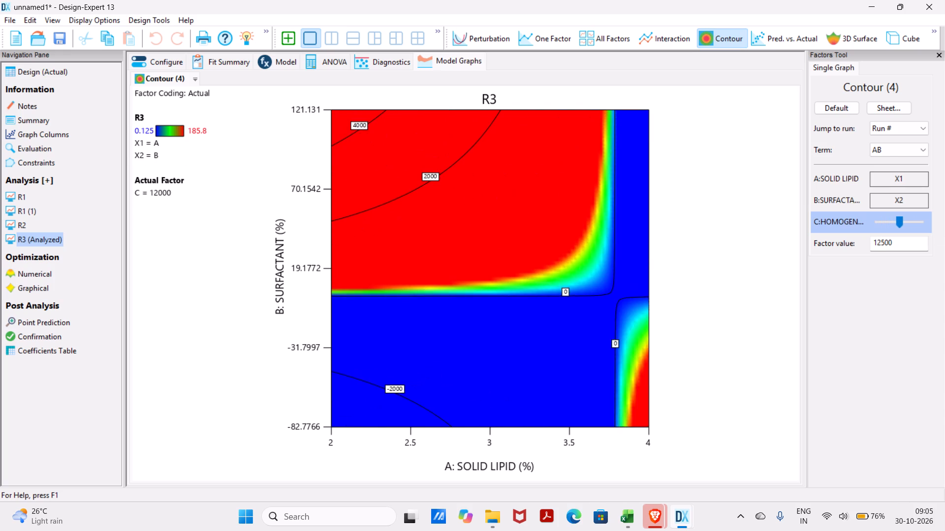
triple_click(919, 220)
triple_click(919, 220)
left_click(919, 220)
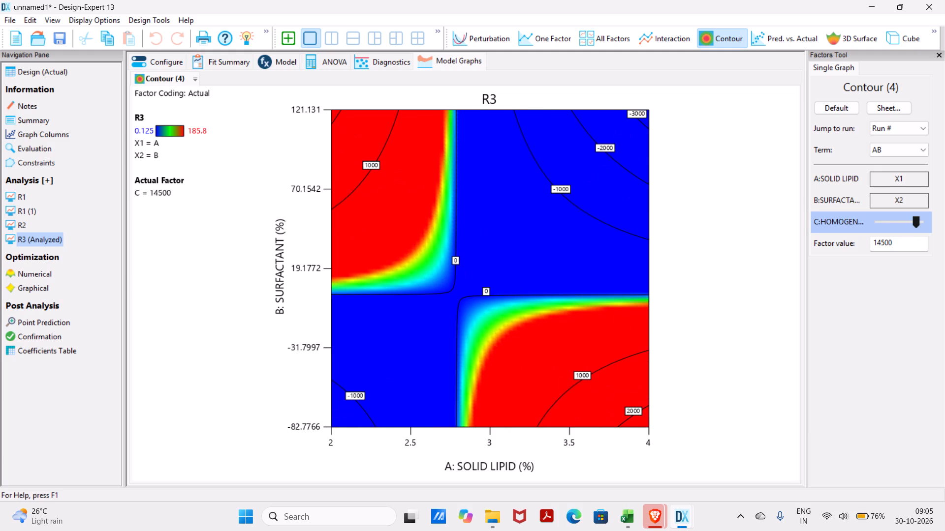
left_click(919, 220)
Set the homogenization speed (C) factor value to 12500 for R3's AB contour plot.
double_click(912, 246)
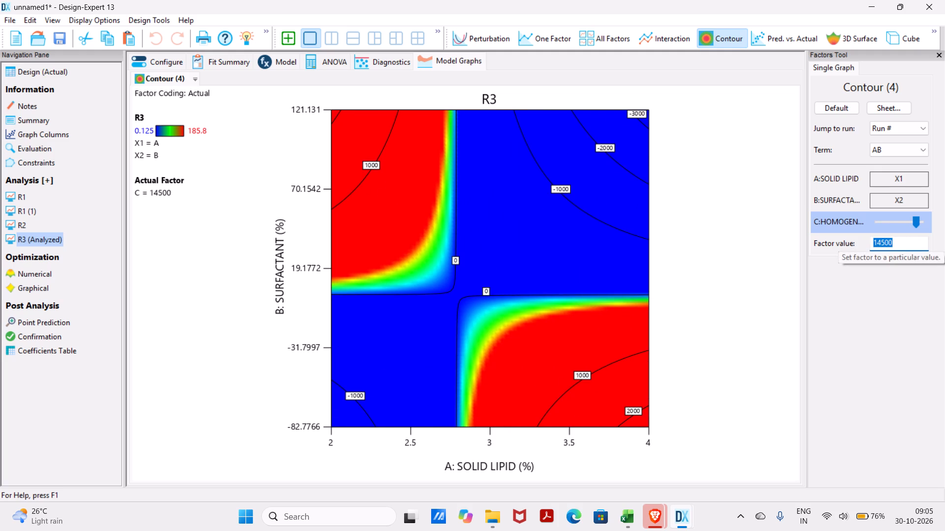
key("BackSpace")
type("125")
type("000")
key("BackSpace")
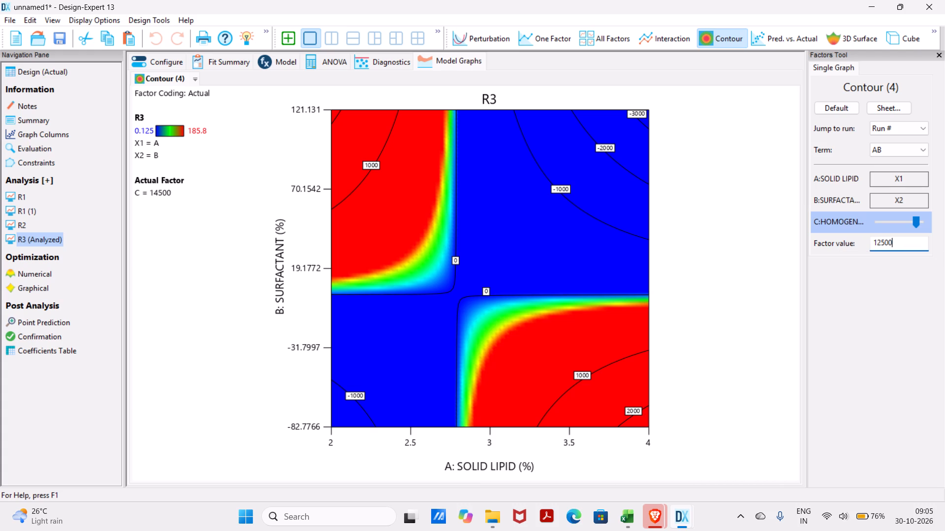
Compare R3's One Factor plot for homogenization speed (C) with its AC contour plot.
left_click(924, 148)
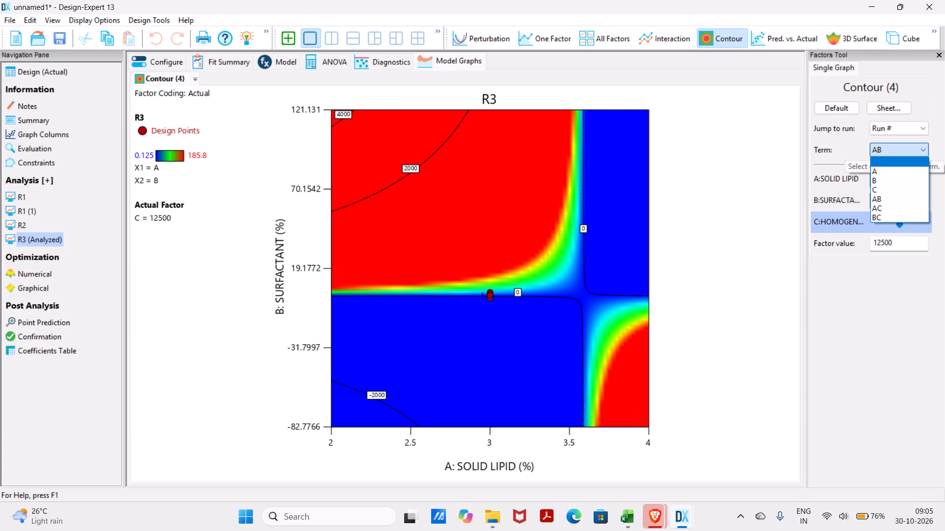
left_click(899, 186)
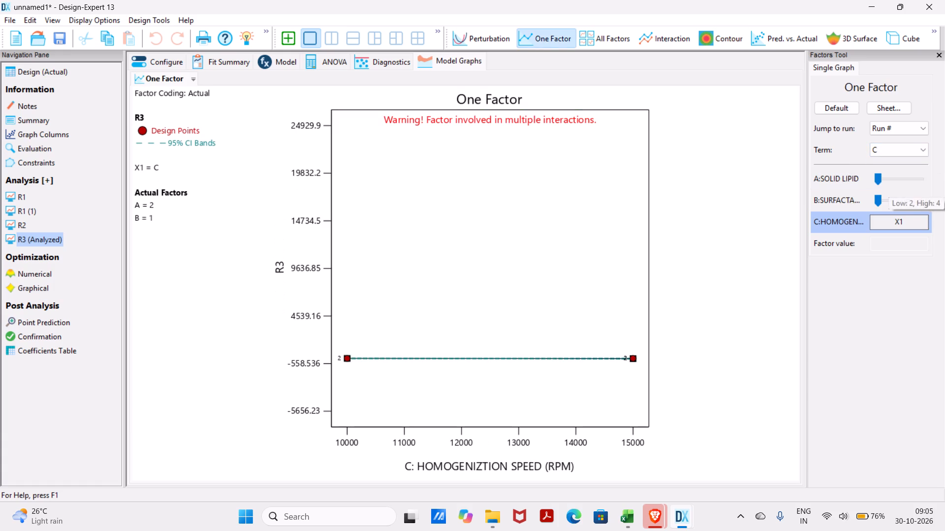
left_click(923, 148)
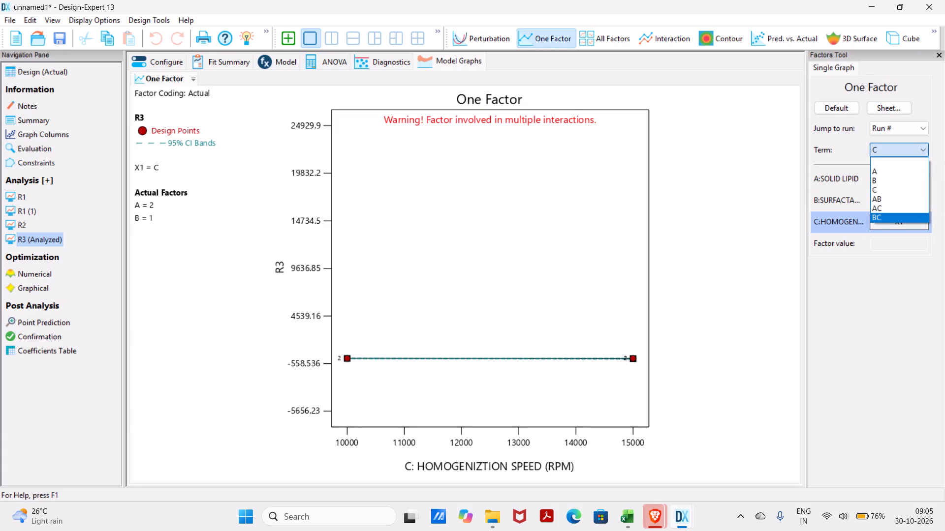
left_click(911, 222)
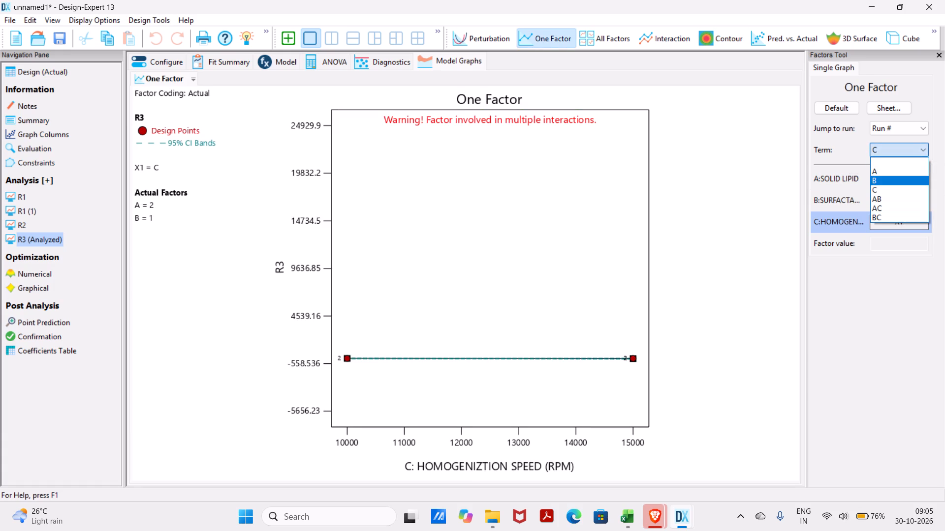
left_click(729, 47)
left_click(729, 47)
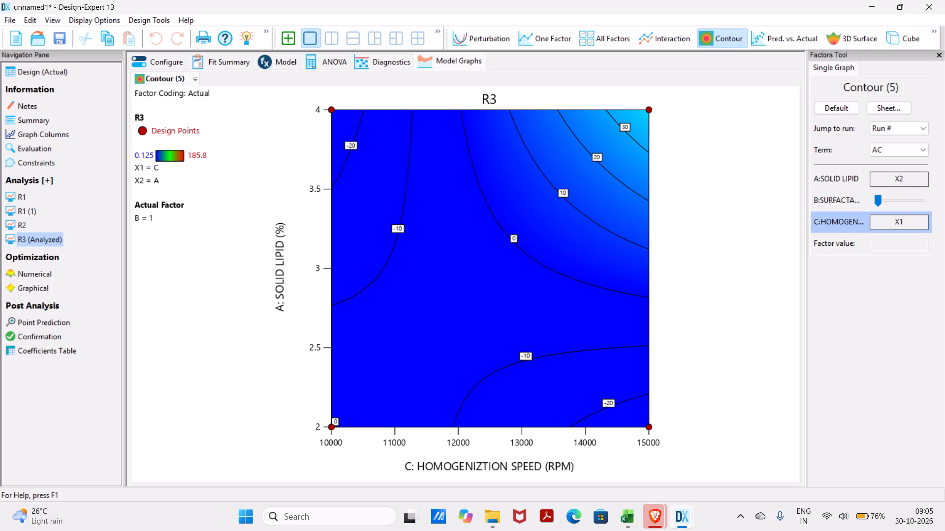
Examine R3's Predicted vs. Actual plot.
left_click(776, 33)
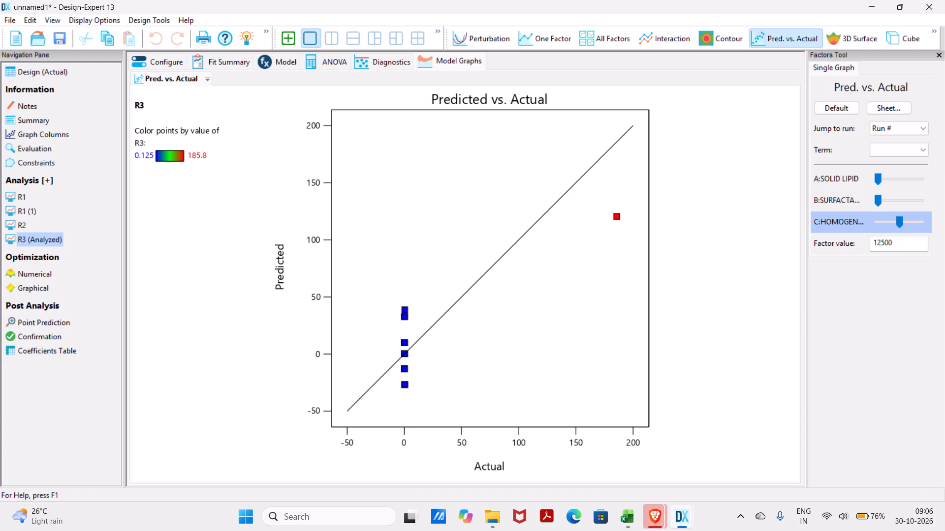
left_click(208, 79)
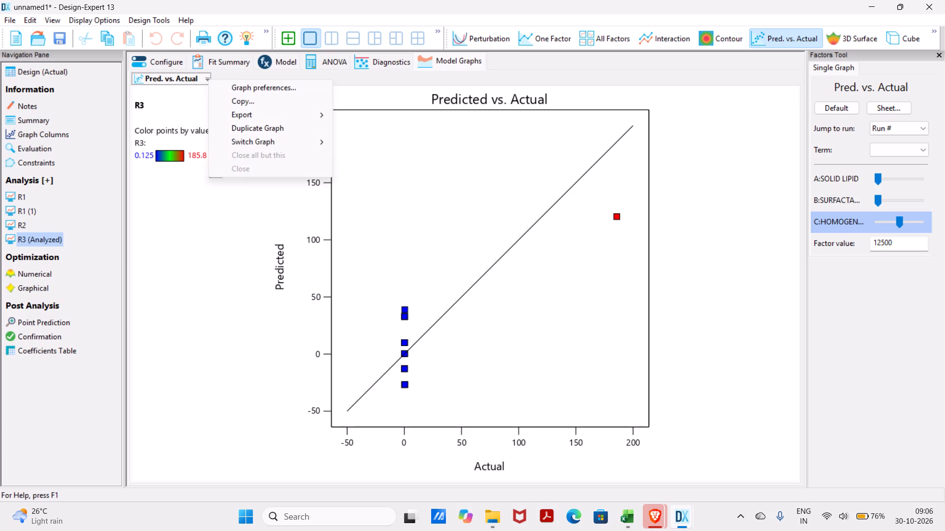
left_click(209, 240)
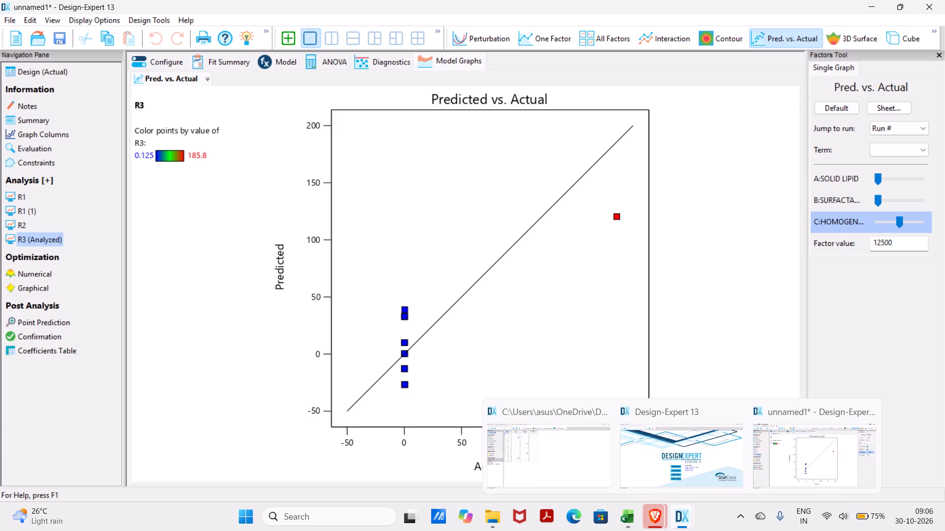
Switch to the other Design-Expert 13 window showing the start page.
left_click(690, 476)
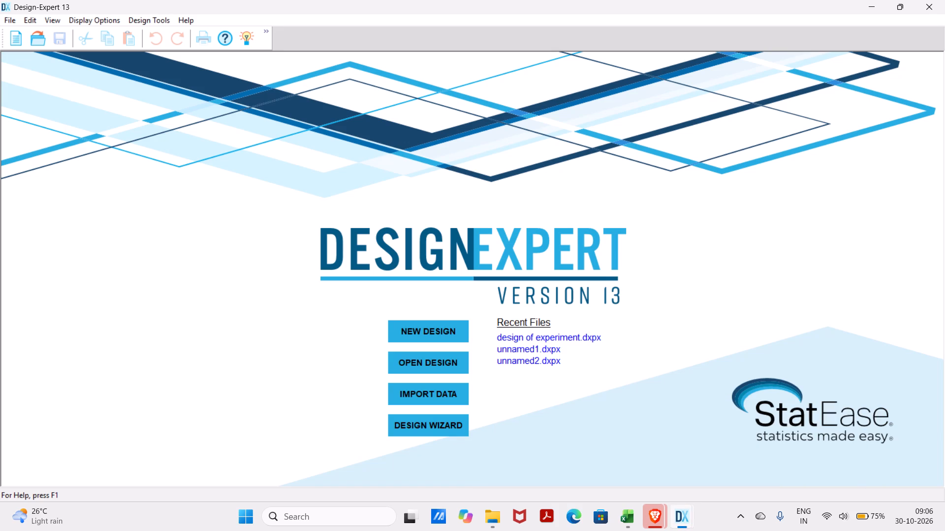
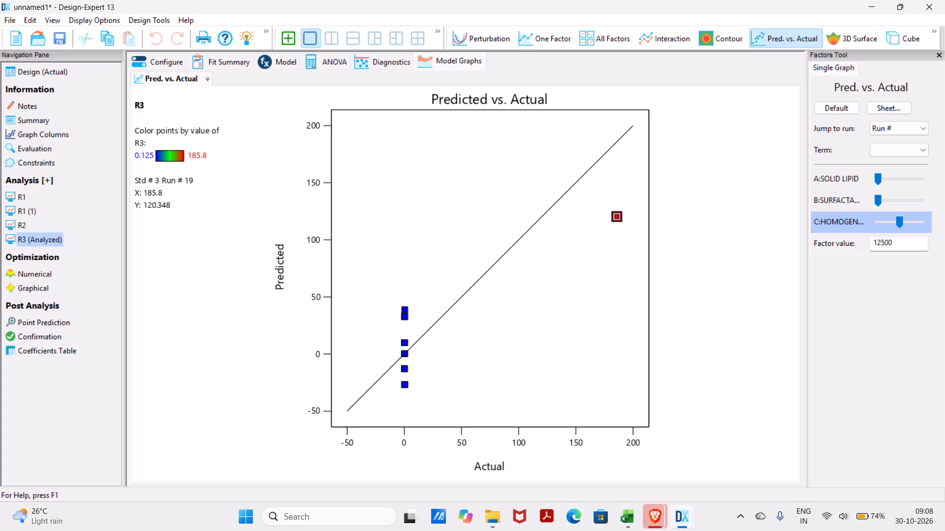
Inspect individual data points near zero actual value on R3's Predicted vs. Actual plot.
left_click(403, 313)
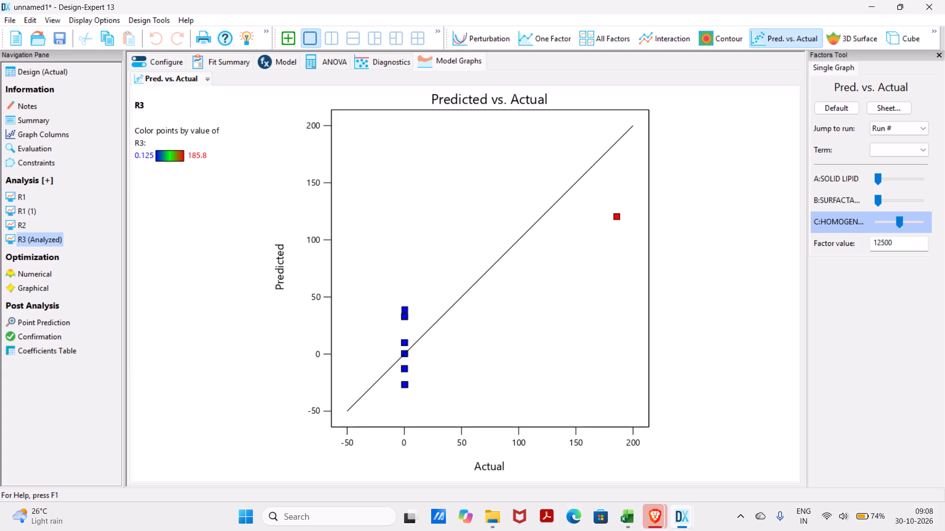
double_click(405, 314)
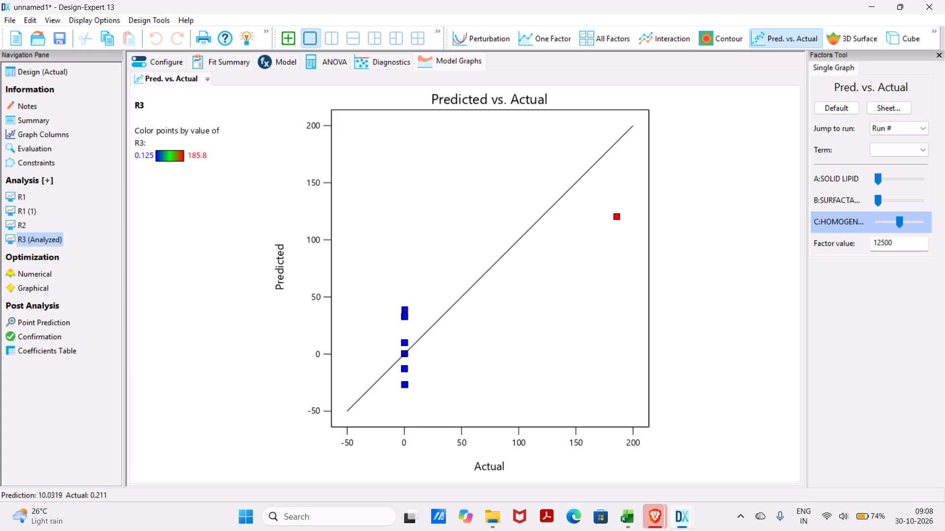
left_click(406, 343)
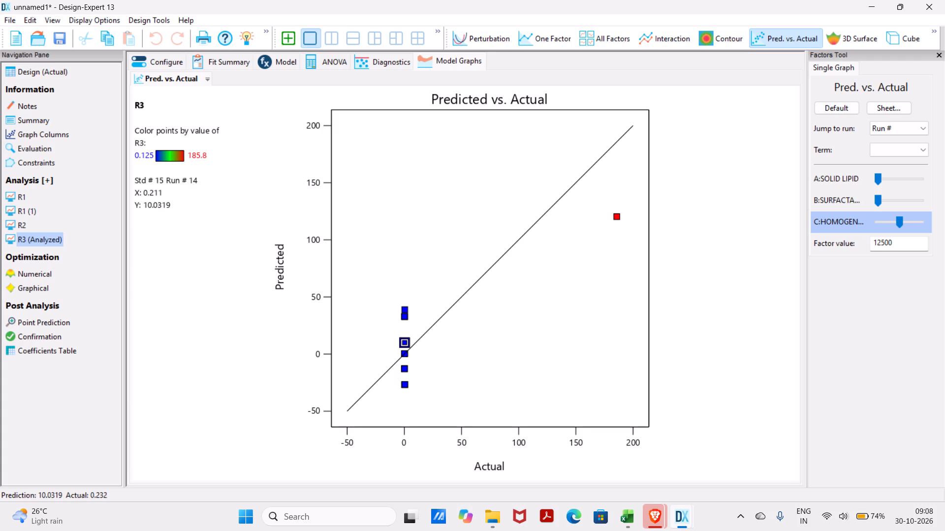
Inspect the design point on R3's AB 3D Surface plot and compare the surface with the Cube plot.
left_click(863, 40)
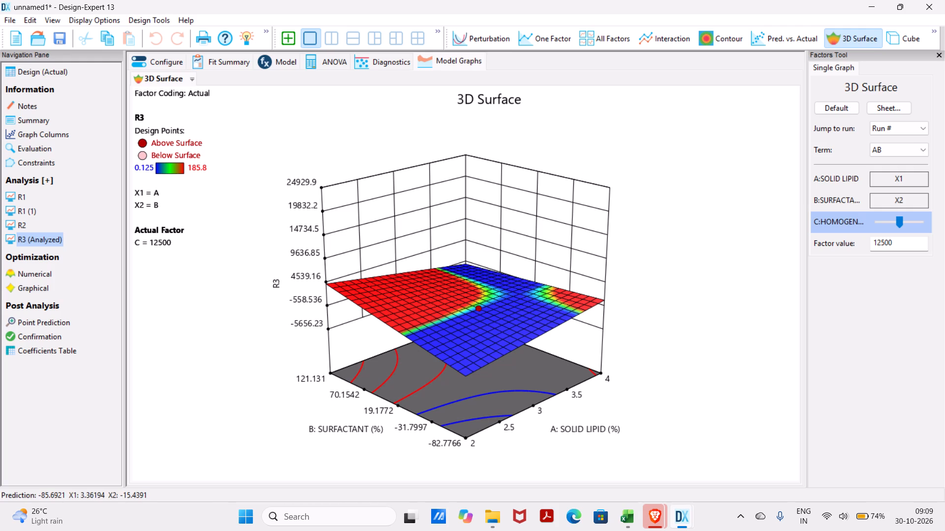
left_click(478, 309)
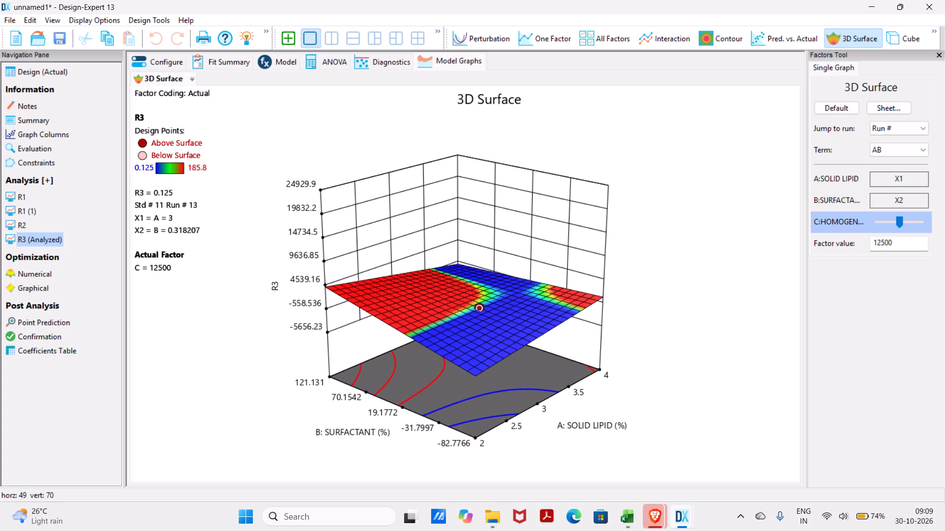
left_click(786, 211)
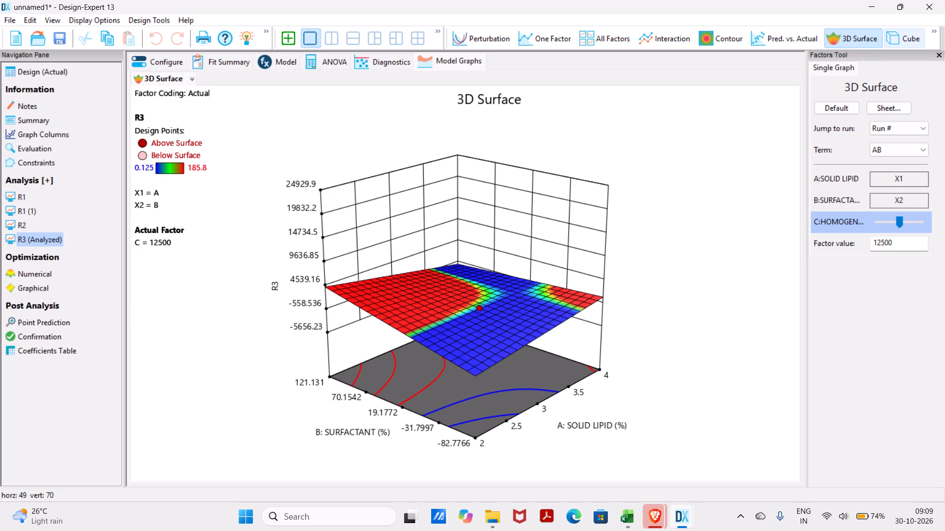
left_click(907, 39)
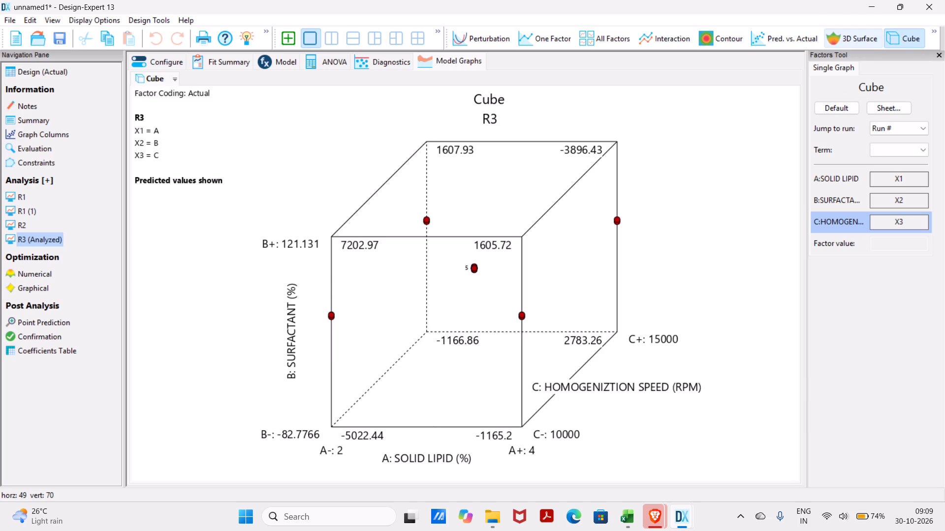
left_click(860, 40)
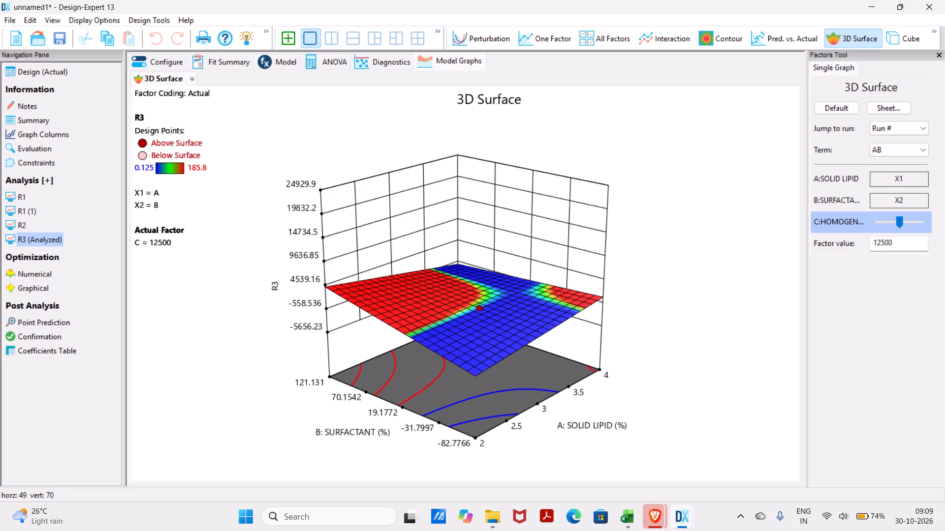
Return to R3's Predicted vs. Actual plot.
left_click(776, 41)
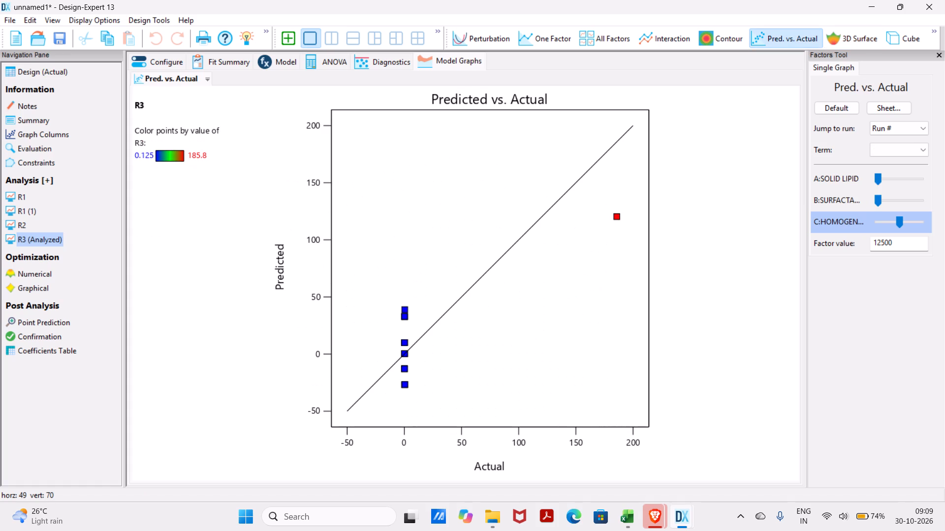
right_click(691, 220)
right_click(691, 220)
right_click(691, 220)
right_click(691, 220)
View R3's One Factor plot for term A and its Interaction plot for term AC.
left_click(915, 145)
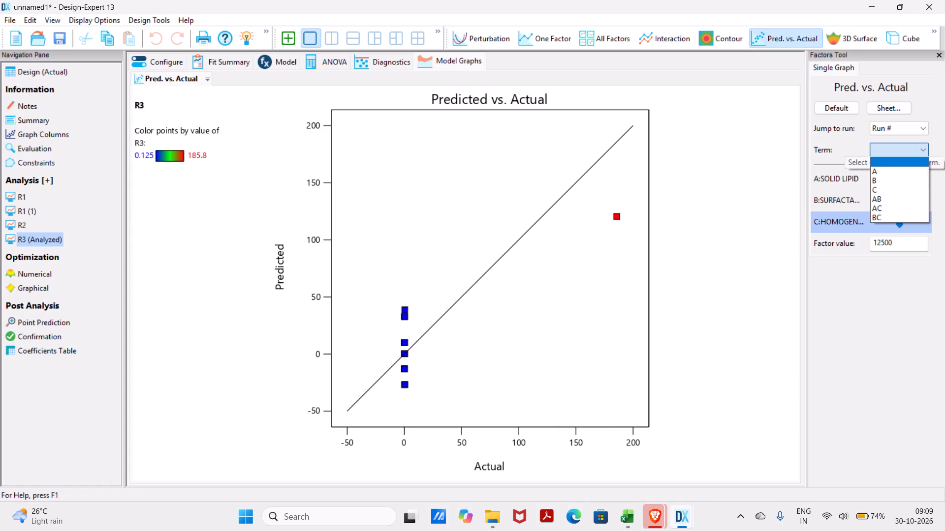
left_click(903, 168)
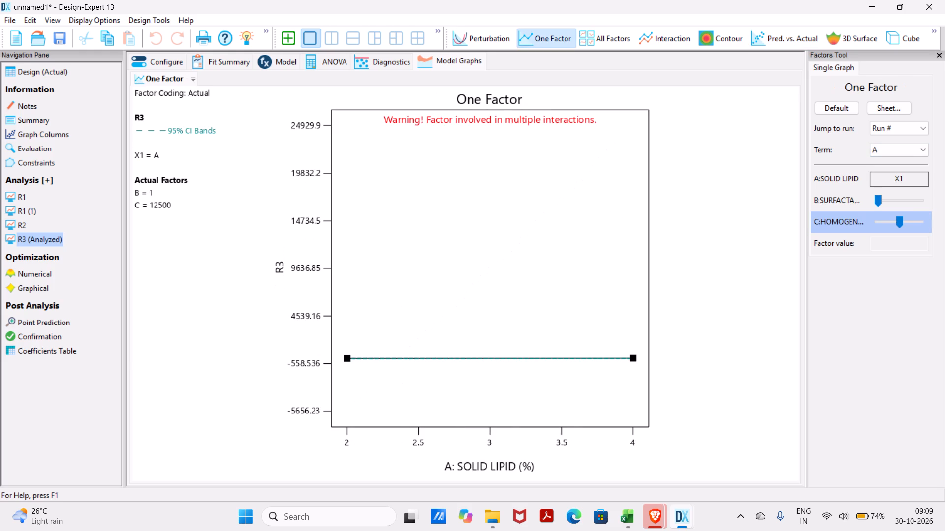
left_click(922, 147)
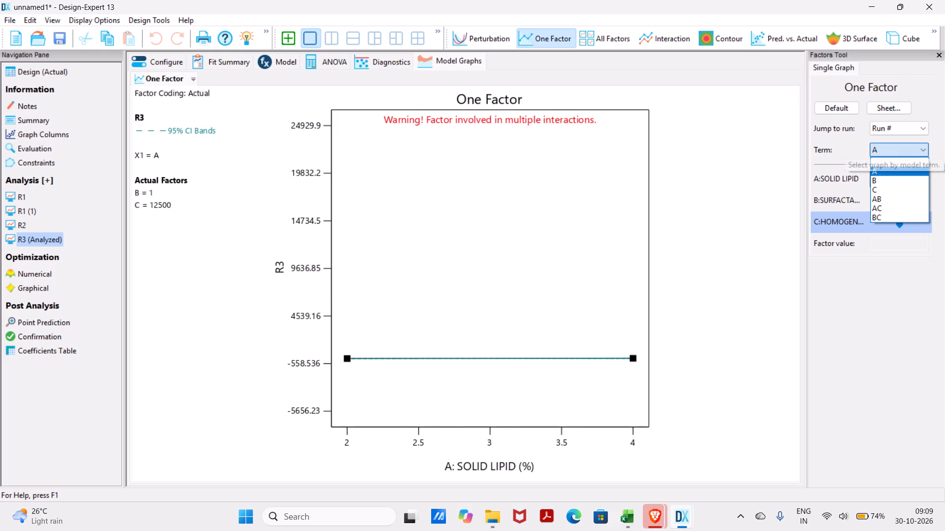
left_click(898, 204)
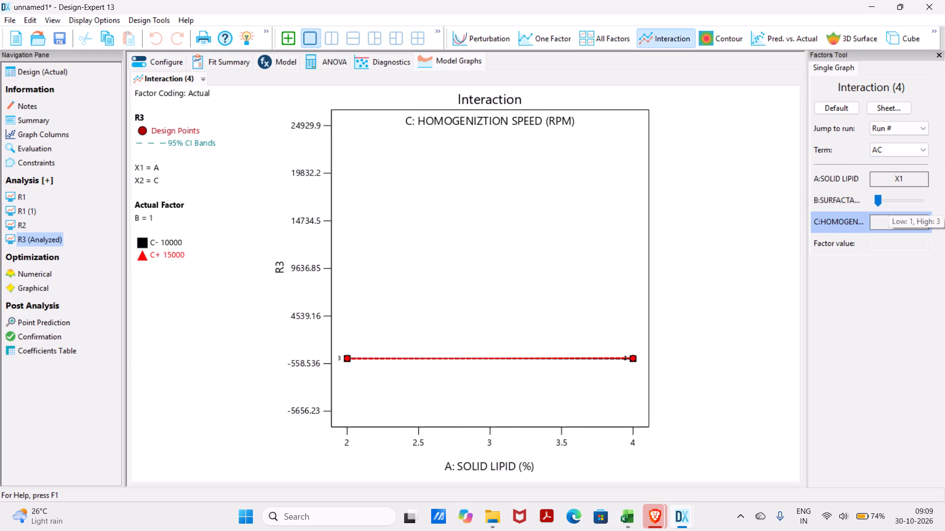
Review R3's Predicted vs. Actual plot again and bring up the graph's available options.
left_click(810, 46)
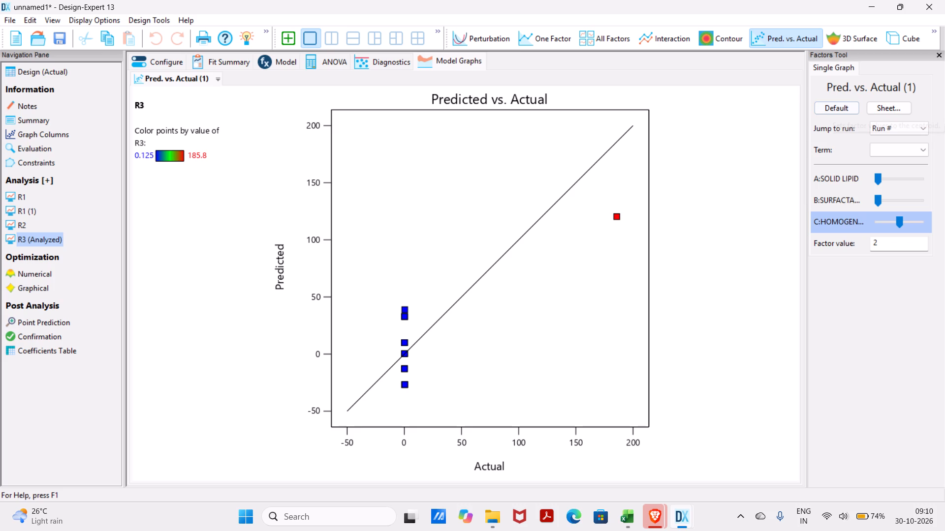
double_click(464, 360)
right_click(464, 360)
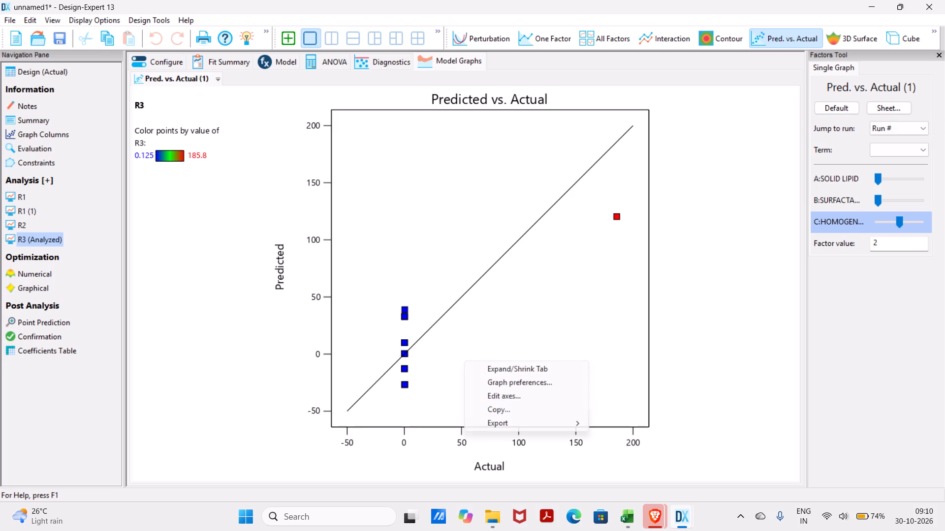
right_click(464, 360)
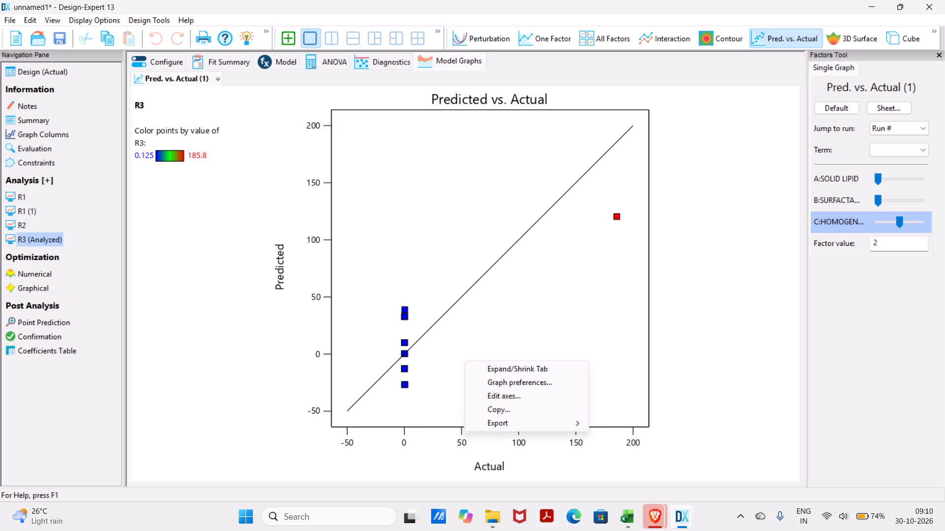
right_click(440, 249)
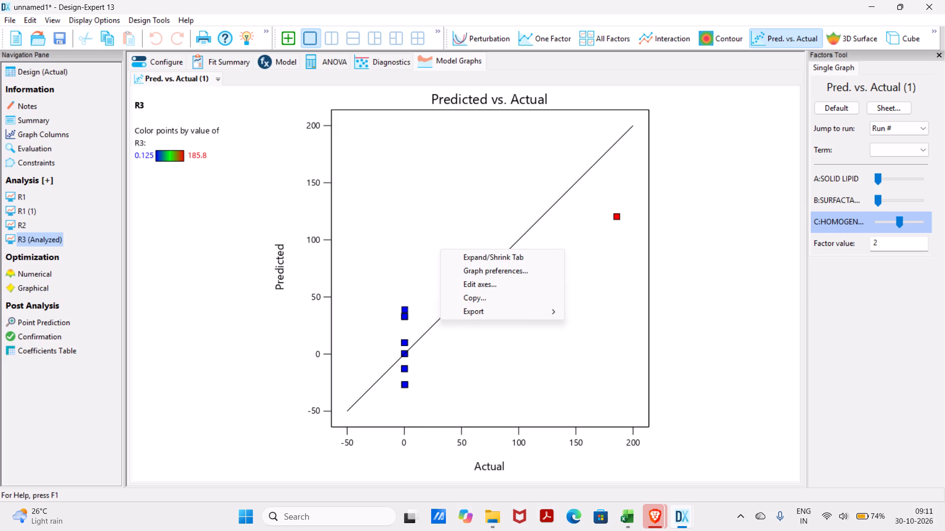
Review R3's ANOVA table for the 2FI model with its explanatory notes, and read the Fit Statistics.
left_click(334, 62)
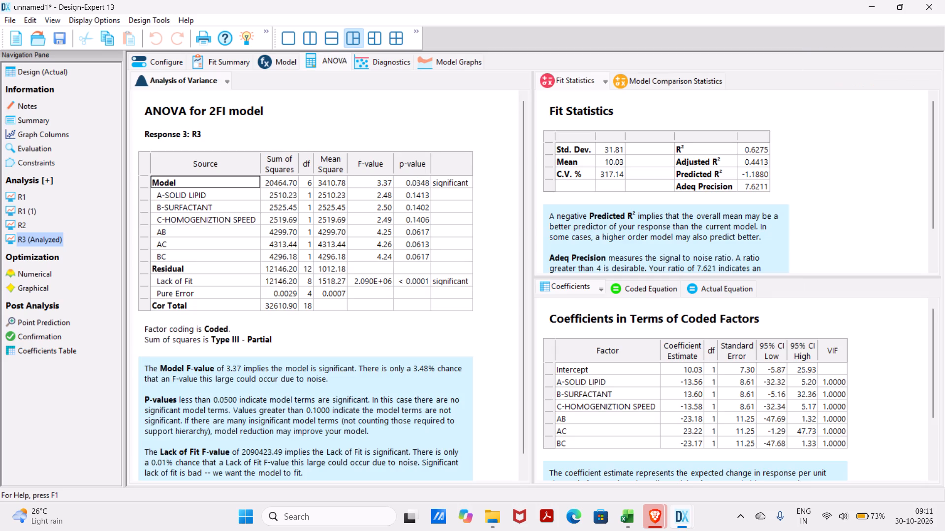
scroll(334, 62, "down", 1)
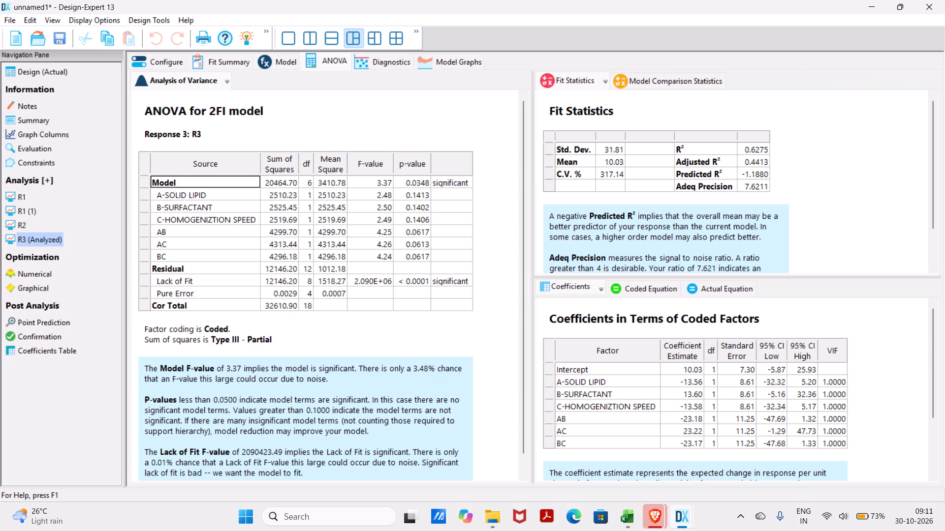
scroll(334, 62, "down", 1)
scroll(343, 128, "down", 1)
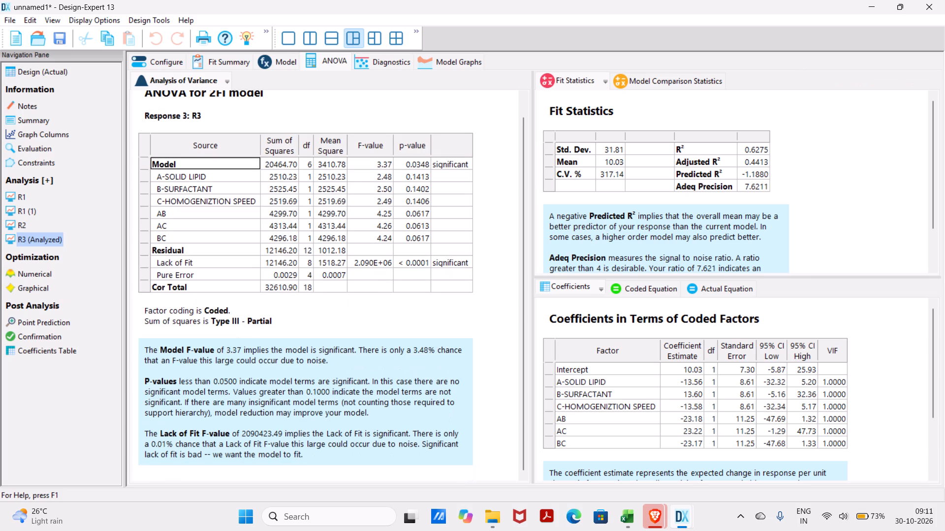
scroll(343, 128, "down", 2)
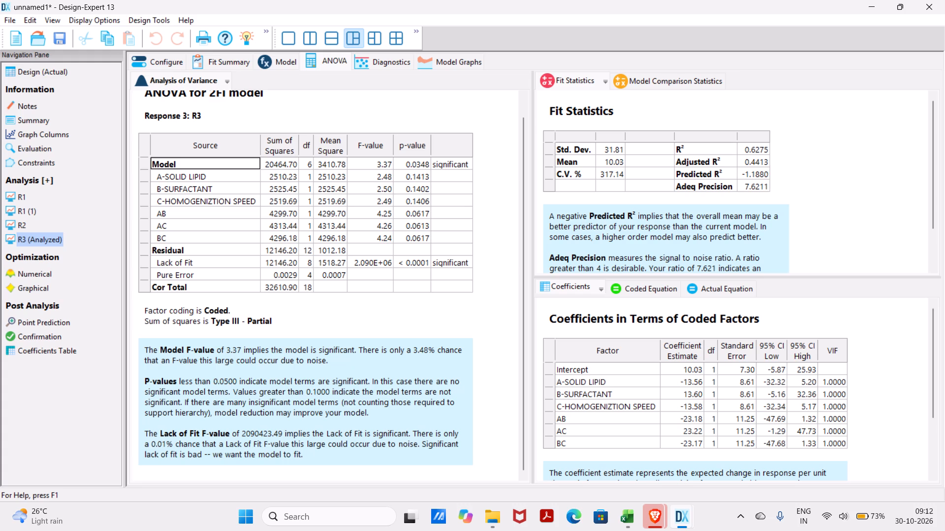
scroll(751, 249, "down", 3)
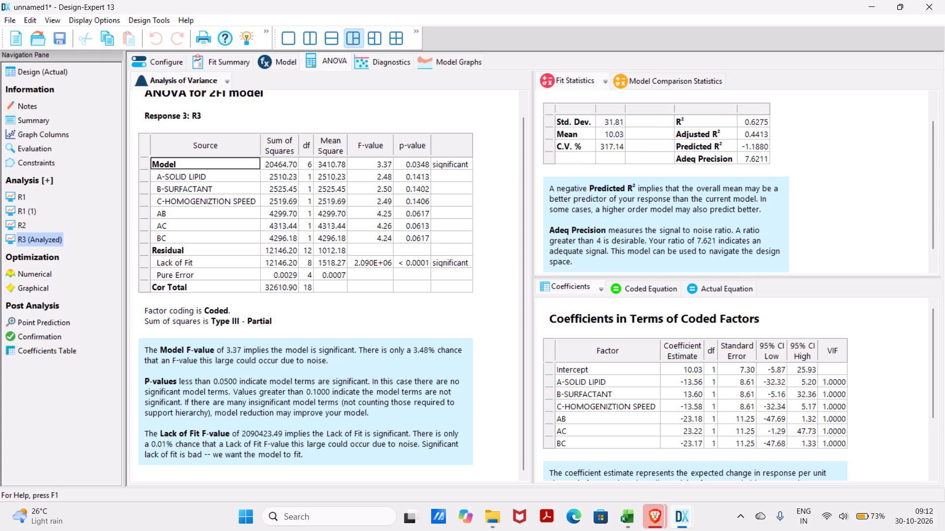
scroll(751, 249, "down", 1)
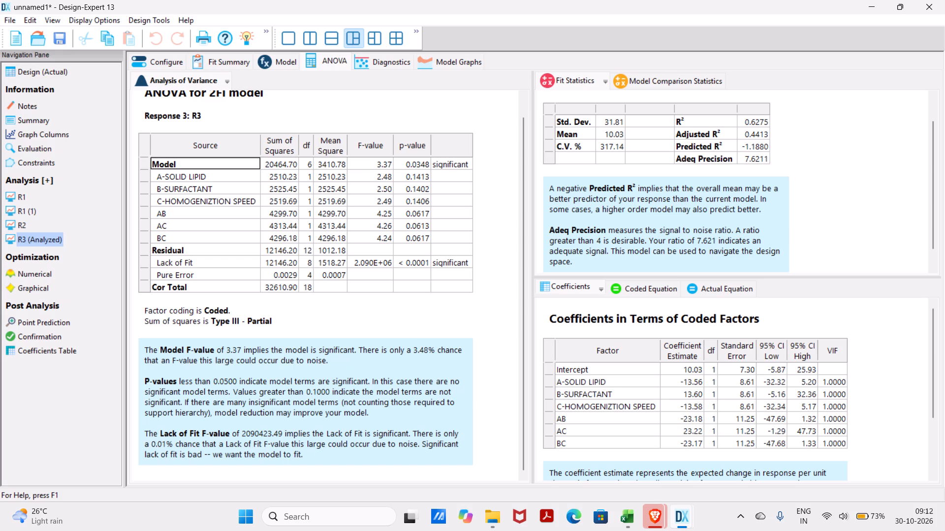